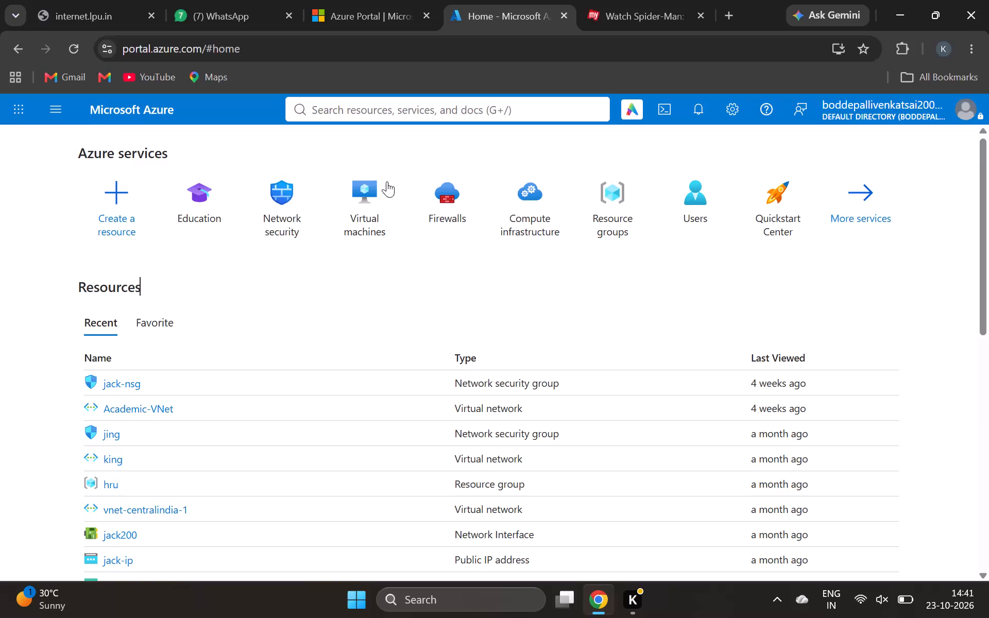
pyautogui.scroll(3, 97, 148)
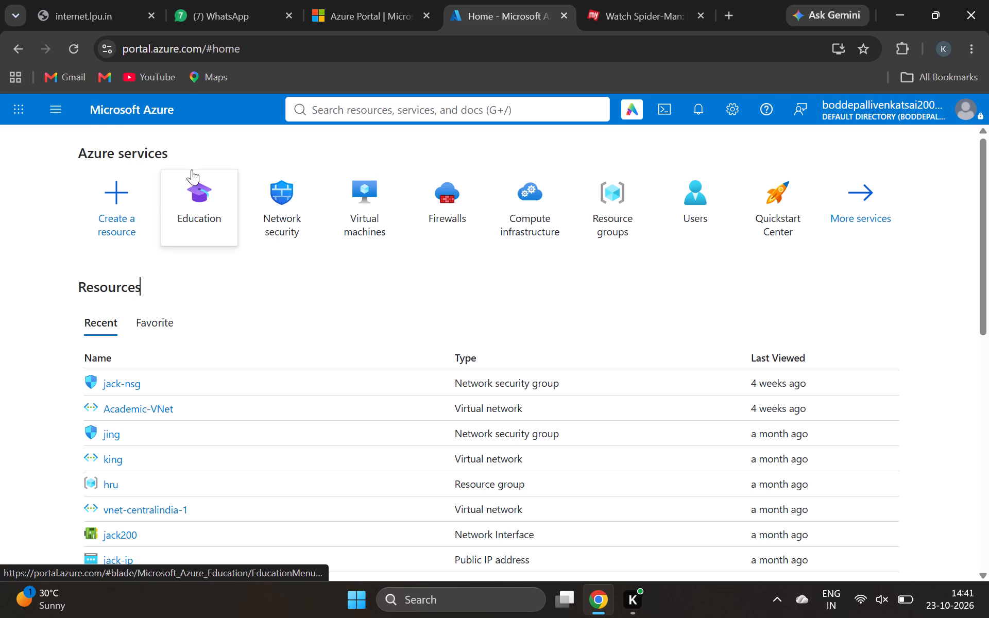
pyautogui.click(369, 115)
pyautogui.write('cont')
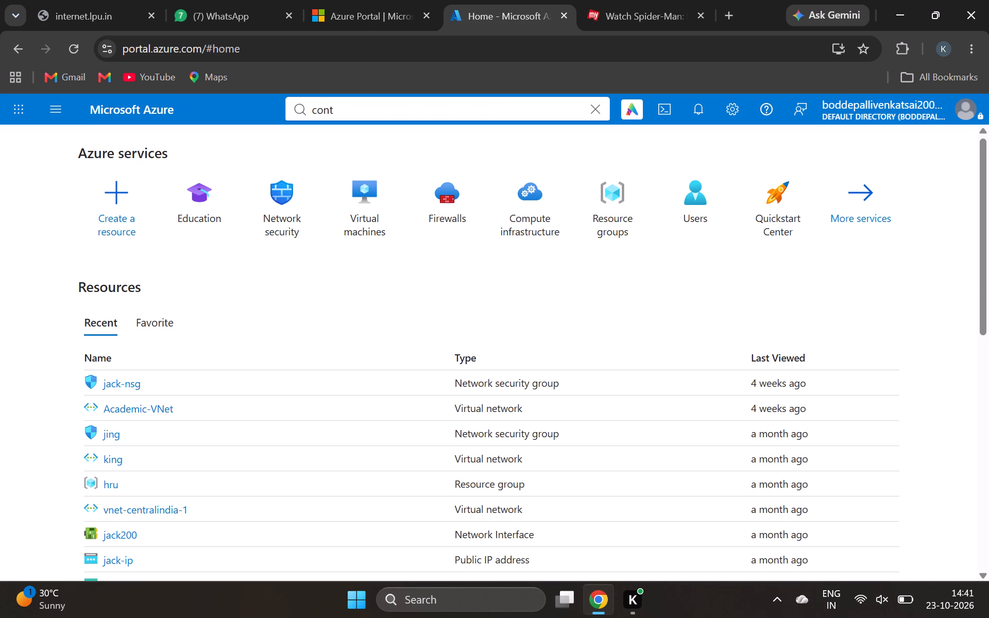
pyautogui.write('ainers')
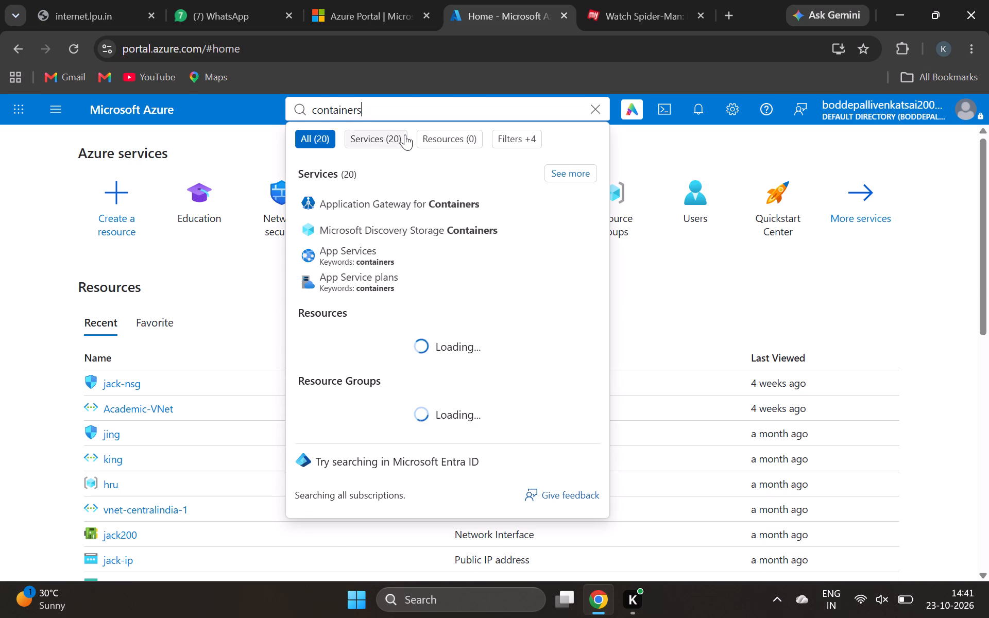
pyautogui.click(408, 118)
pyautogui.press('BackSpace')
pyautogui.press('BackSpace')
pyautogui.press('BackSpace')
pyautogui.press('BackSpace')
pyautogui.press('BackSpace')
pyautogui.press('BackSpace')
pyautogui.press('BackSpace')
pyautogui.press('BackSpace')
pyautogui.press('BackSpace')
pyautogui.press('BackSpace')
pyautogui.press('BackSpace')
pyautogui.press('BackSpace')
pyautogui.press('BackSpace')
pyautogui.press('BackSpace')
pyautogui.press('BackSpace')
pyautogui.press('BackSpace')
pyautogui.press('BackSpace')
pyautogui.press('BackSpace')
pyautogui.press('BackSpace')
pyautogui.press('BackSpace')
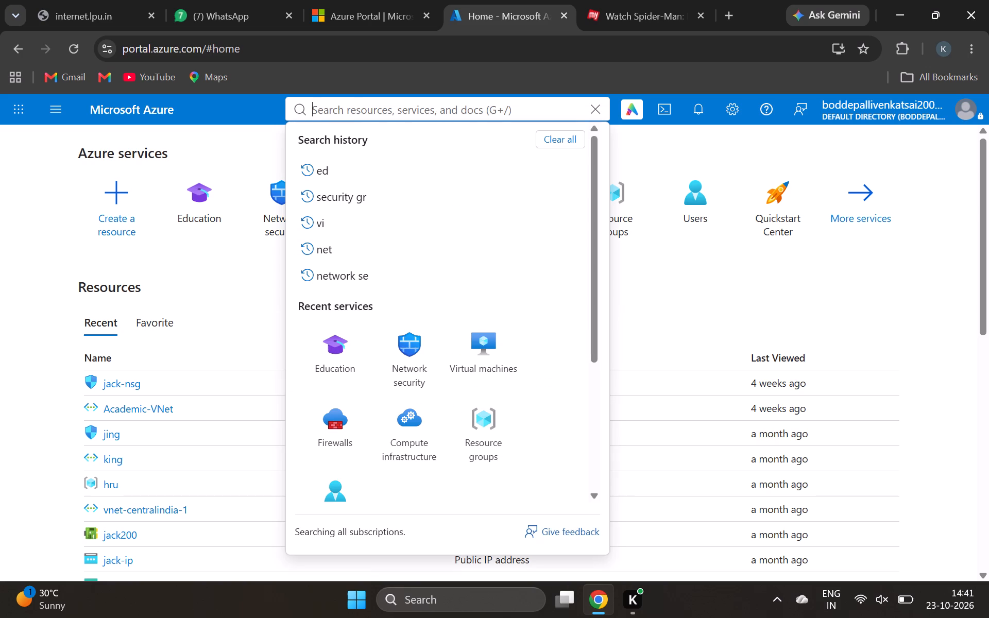
# Search the portal for "st" and open the Storage accounts service.
pyautogui.scroll(-1, 405, 156)
pyautogui.scroll(-2, 478, 351)
pyautogui.write('st')
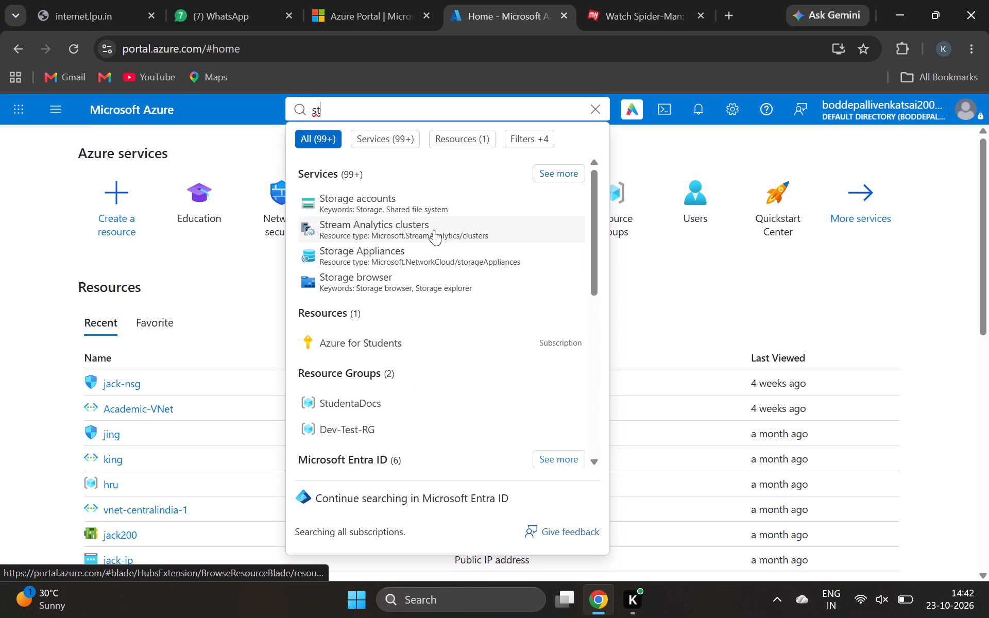
pyautogui.click(381, 199)
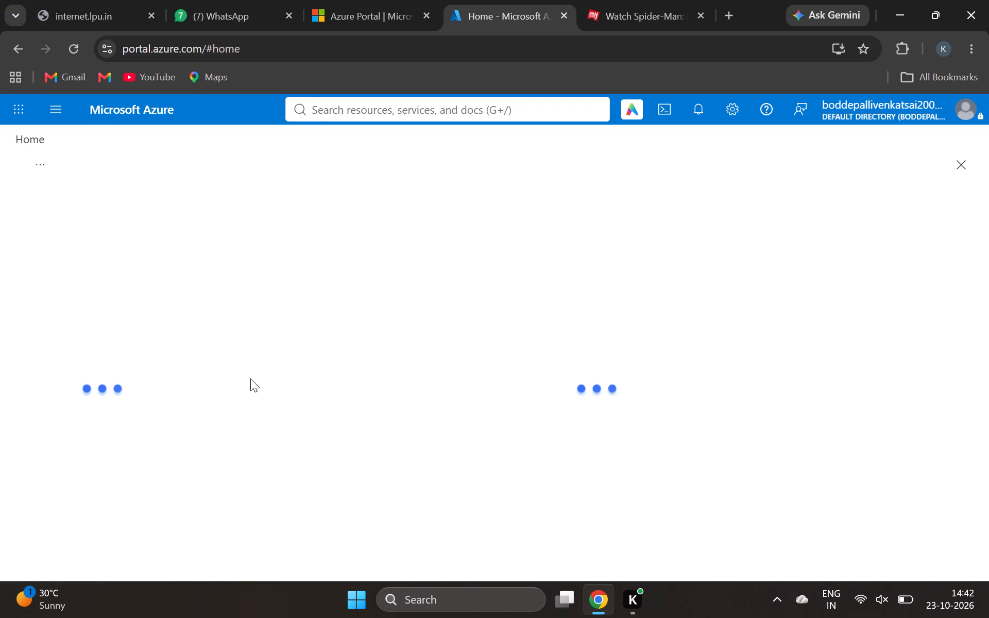
pyautogui.scroll(-1, 262, 362)
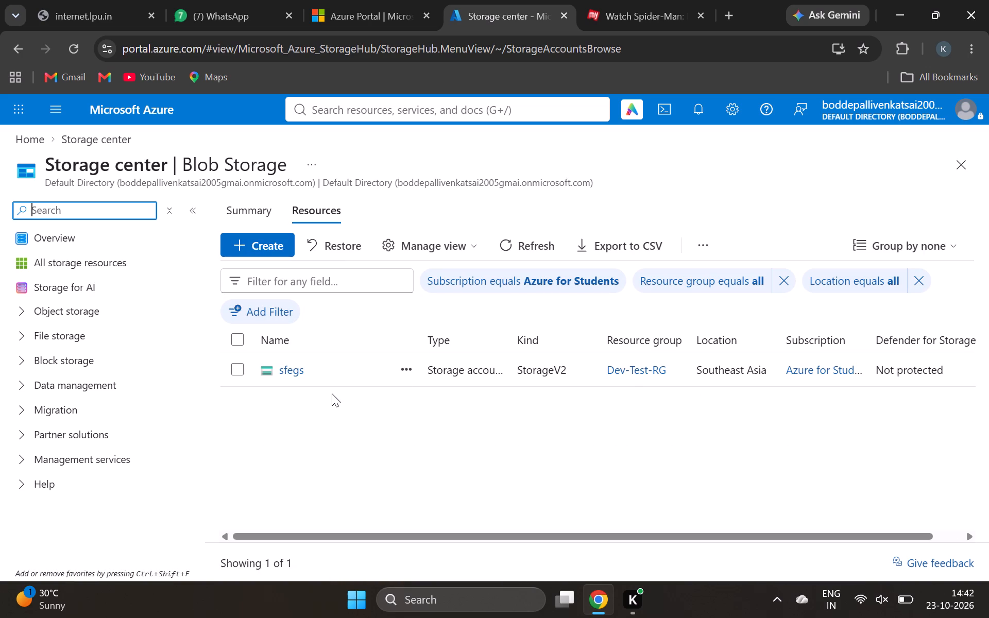
# Open the sfegs storage account and go to its Containers page under Data storage.
pyautogui.click(242, 369)
pyautogui.click(279, 371)
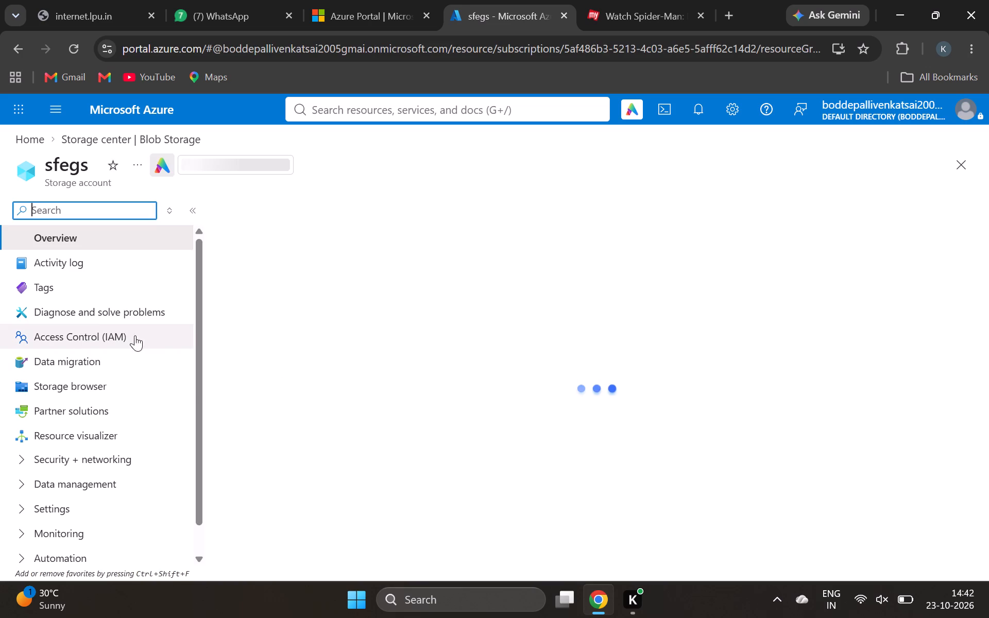
pyautogui.scroll(-1, 83, 337)
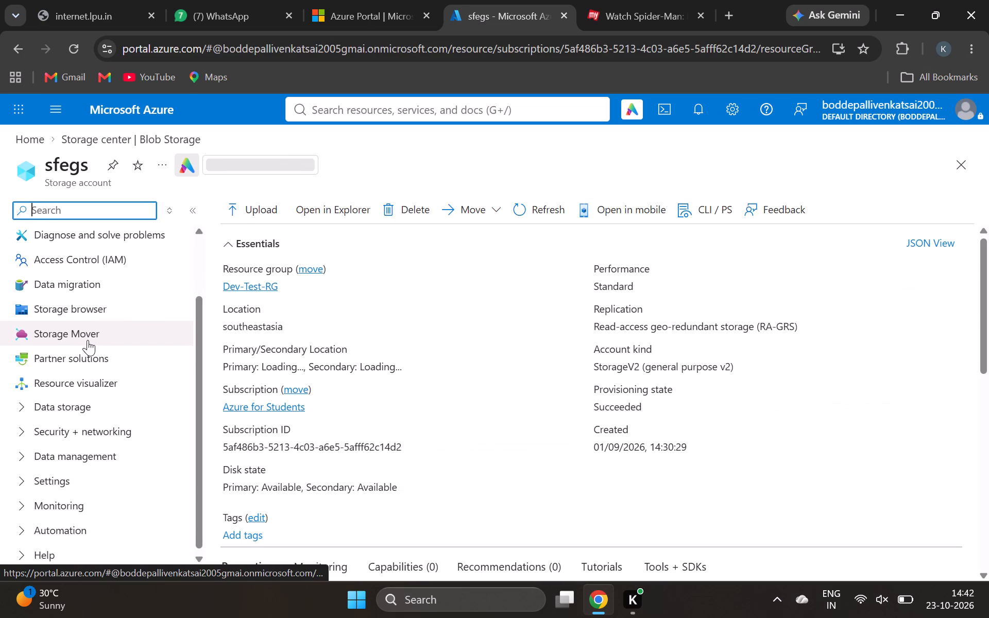
pyautogui.scroll(-1, 86, 351)
pyautogui.click(65, 405)
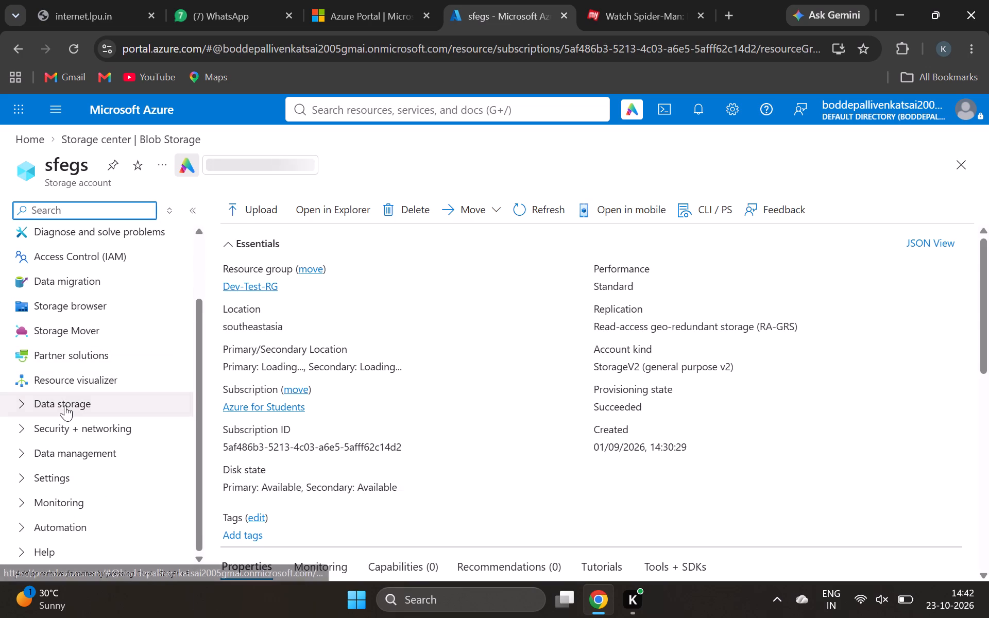
pyautogui.click(69, 426)
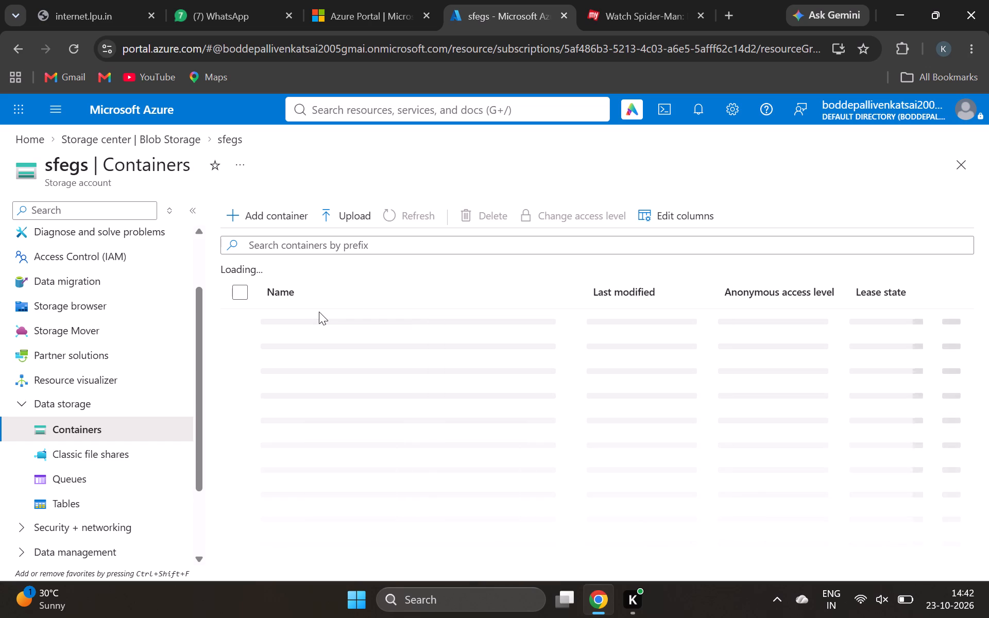
# Close the "Watch Spider-Man" browser tab.
pyautogui.click(701, 14)
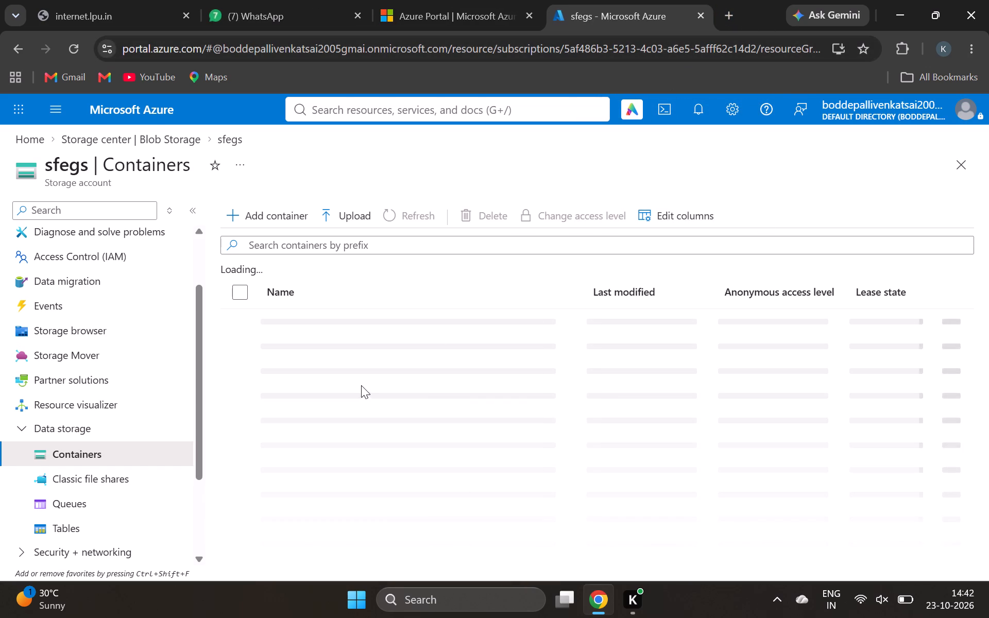
# Create a new container named koms in the sfegs storage account, leaving its other settings at their defaults.
pyautogui.scroll(-2, 361, 376)
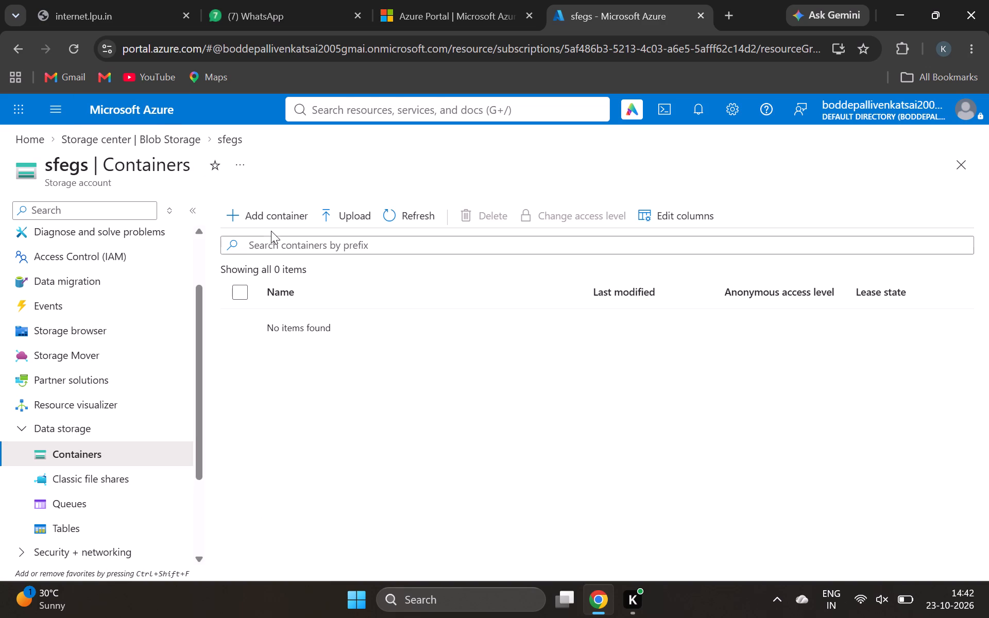
pyautogui.click(264, 219)
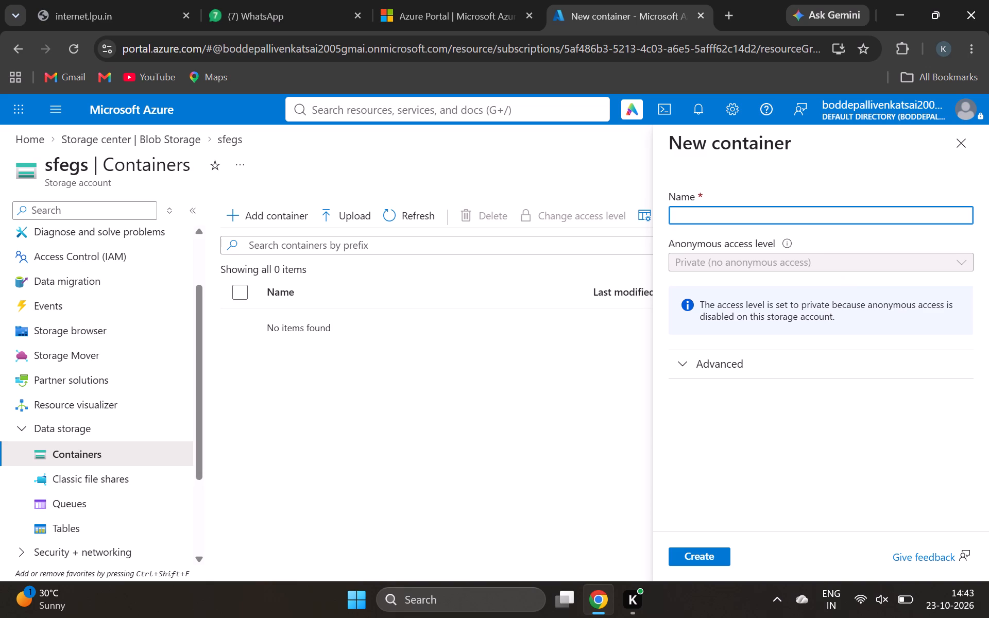
pyautogui.write('komsl')
pyautogui.scroll(-1, 759, 464)
pyautogui.press('BackSpace')
pyautogui.click(710, 556)
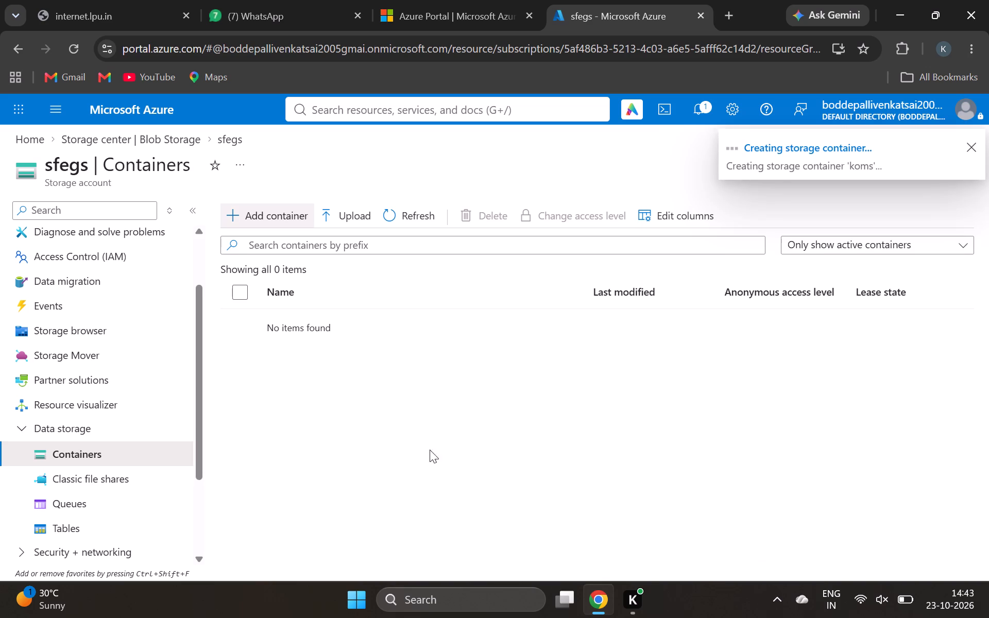
# Open the koms container from the sfegs containers list.
pyautogui.scroll(1, 429, 437)
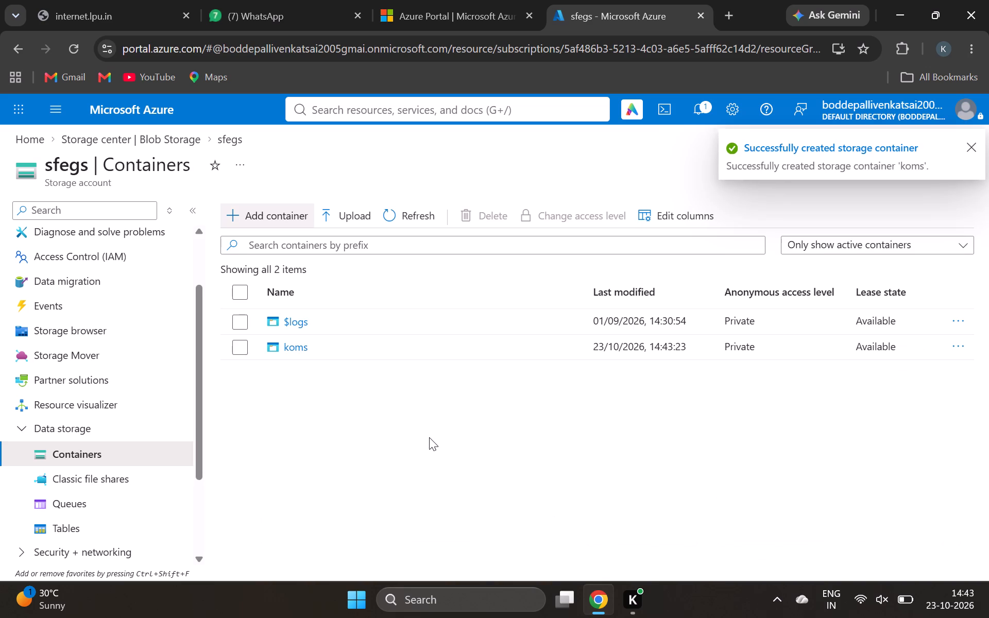
pyautogui.click(296, 349)
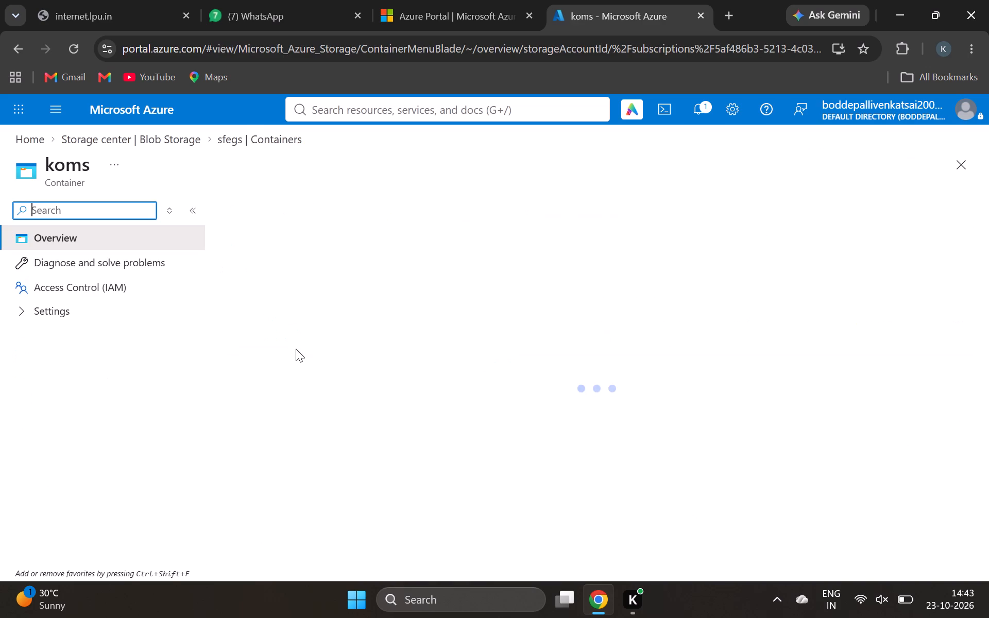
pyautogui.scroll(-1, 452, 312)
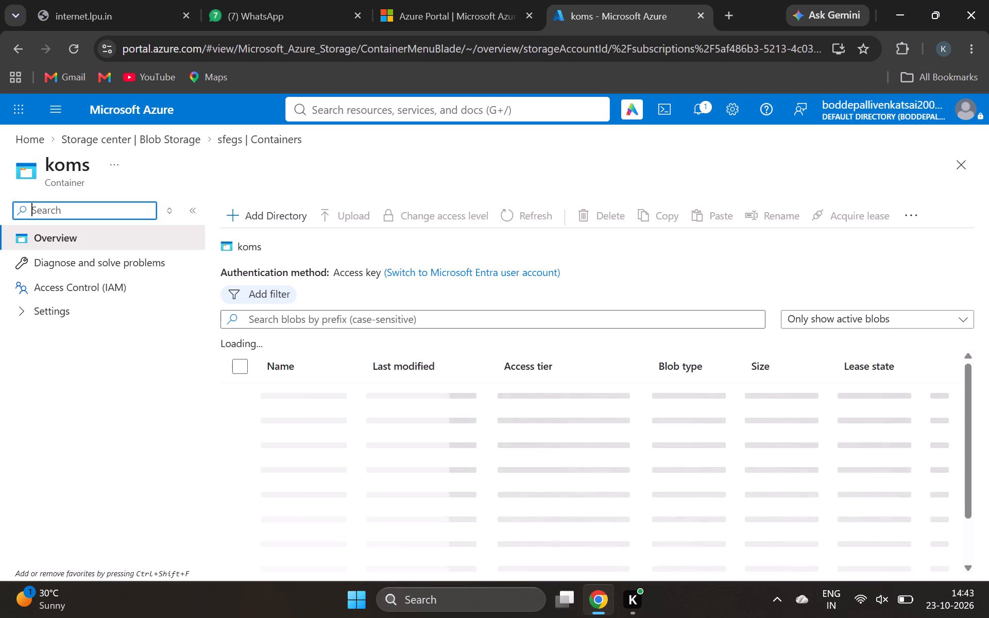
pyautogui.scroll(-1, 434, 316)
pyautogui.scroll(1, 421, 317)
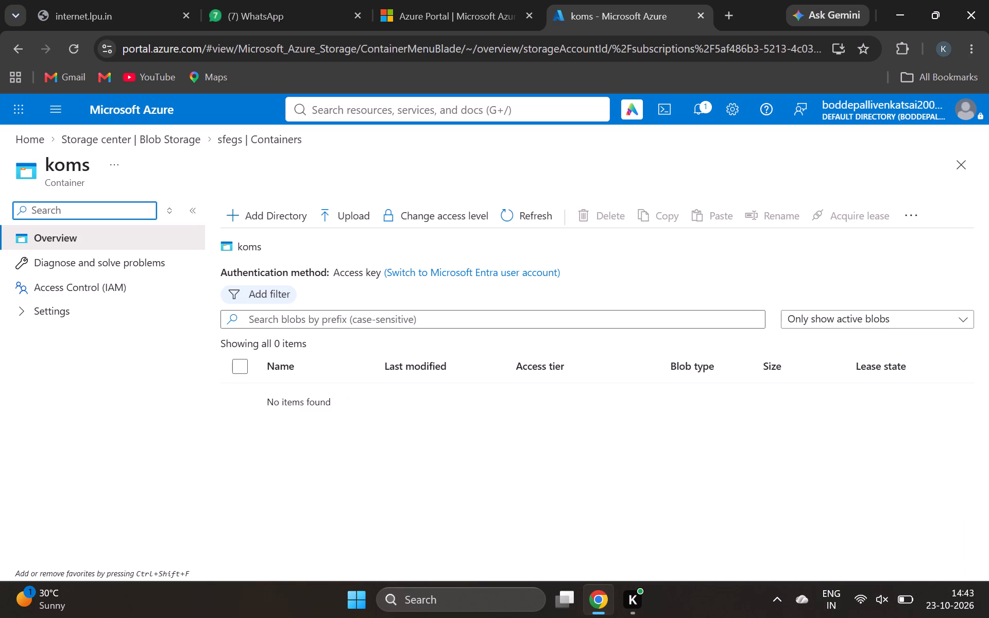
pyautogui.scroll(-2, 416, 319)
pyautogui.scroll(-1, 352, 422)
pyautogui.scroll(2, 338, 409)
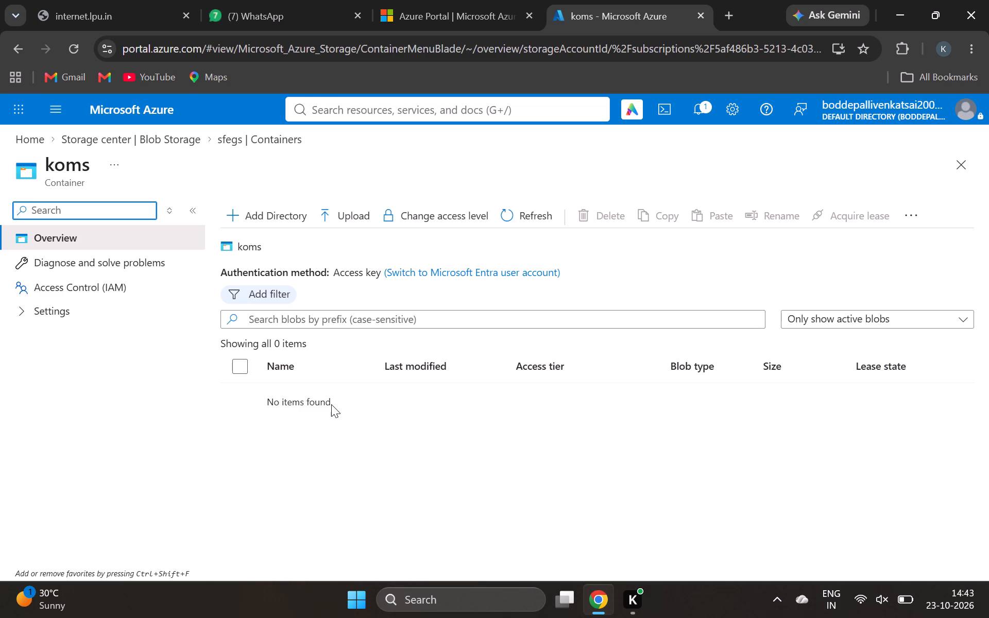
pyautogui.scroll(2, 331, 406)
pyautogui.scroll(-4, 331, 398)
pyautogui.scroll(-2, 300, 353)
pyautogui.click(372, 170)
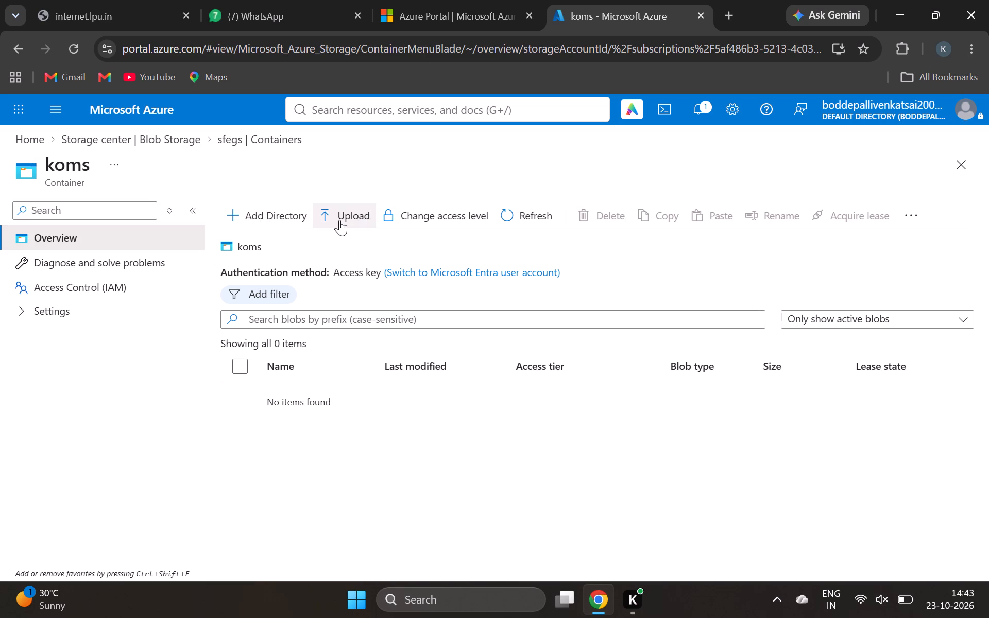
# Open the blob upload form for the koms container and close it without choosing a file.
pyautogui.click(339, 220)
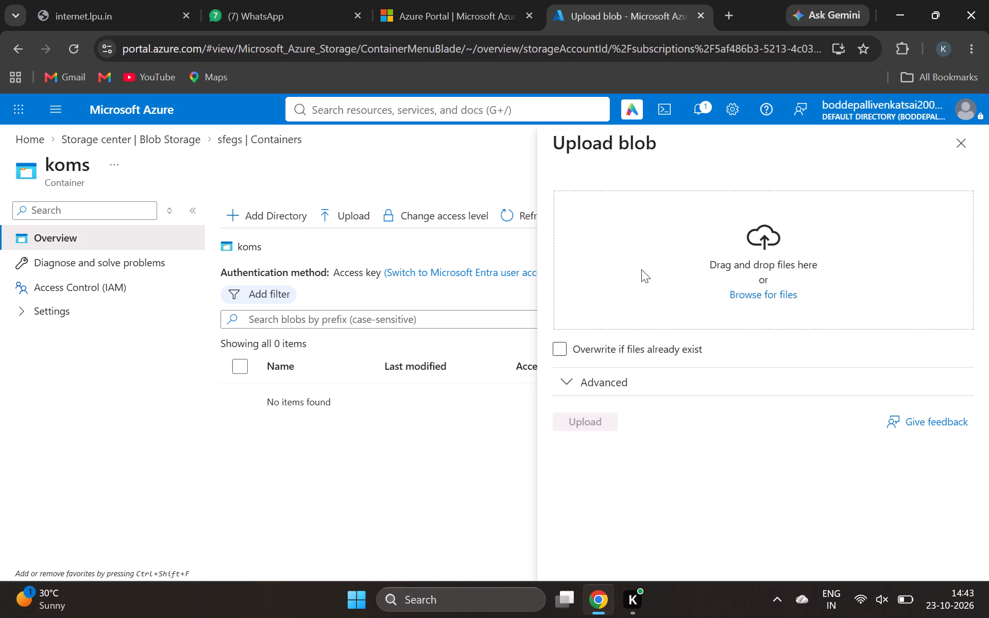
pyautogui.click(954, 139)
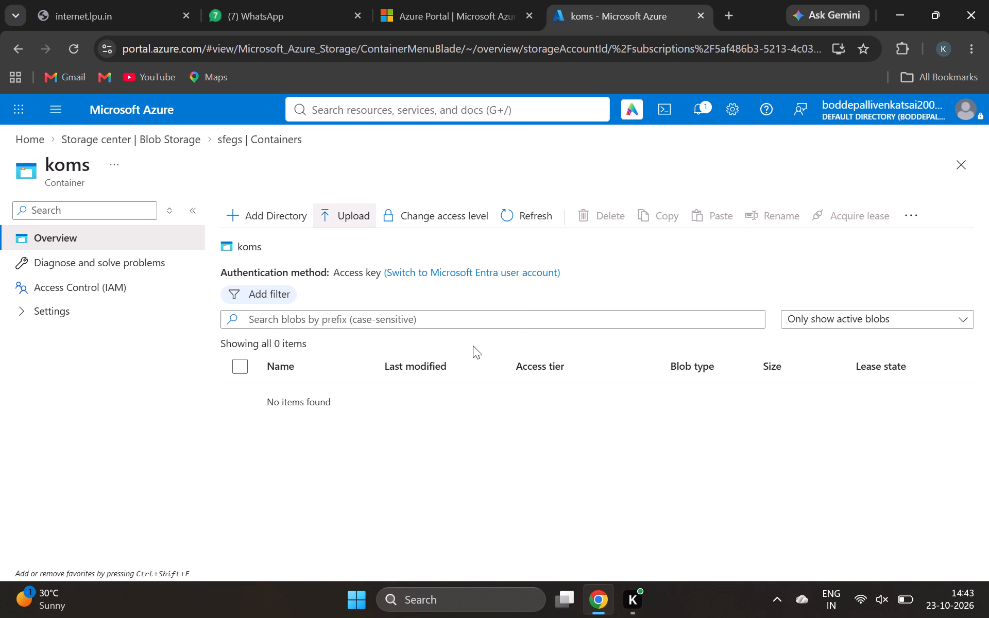
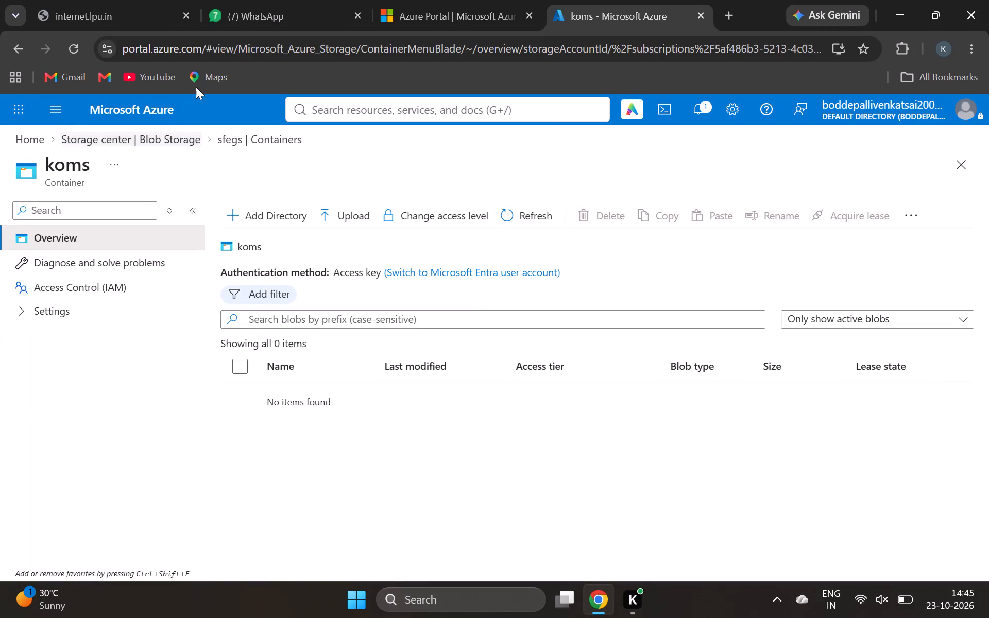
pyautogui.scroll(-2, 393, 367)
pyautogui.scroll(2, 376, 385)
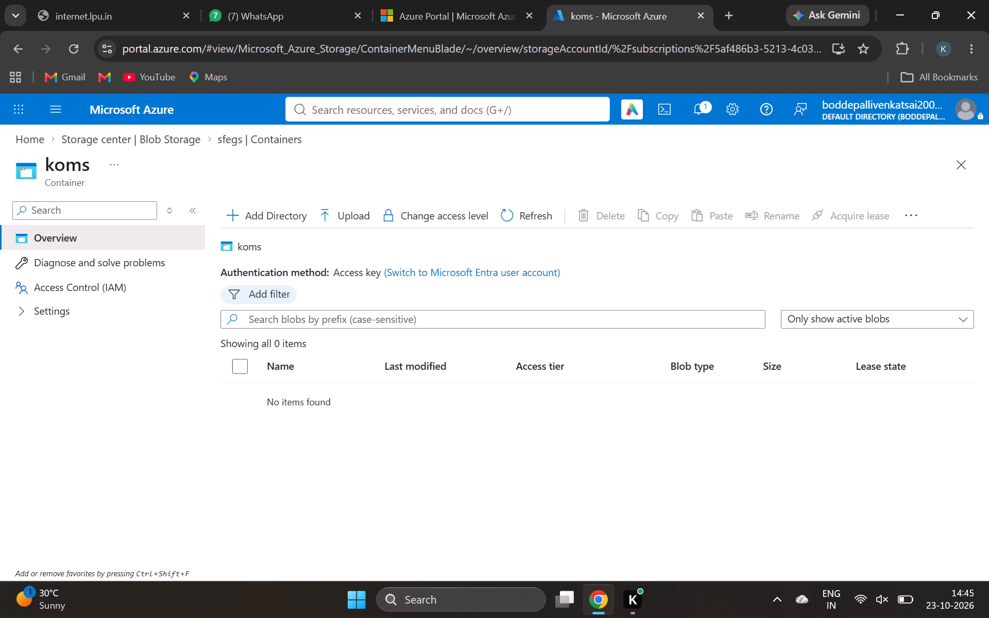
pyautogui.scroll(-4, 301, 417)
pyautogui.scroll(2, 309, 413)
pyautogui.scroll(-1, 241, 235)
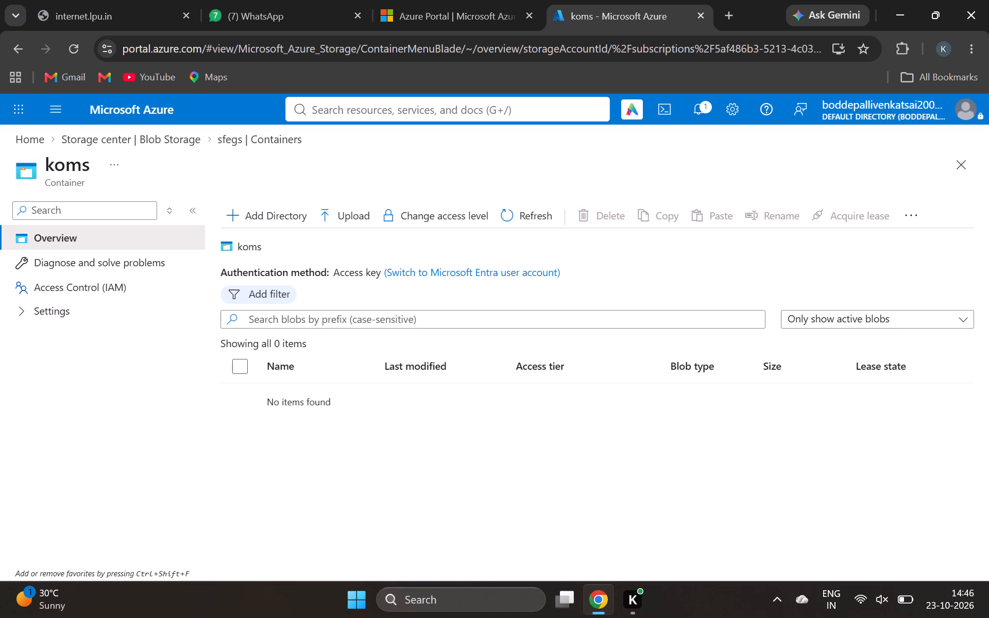
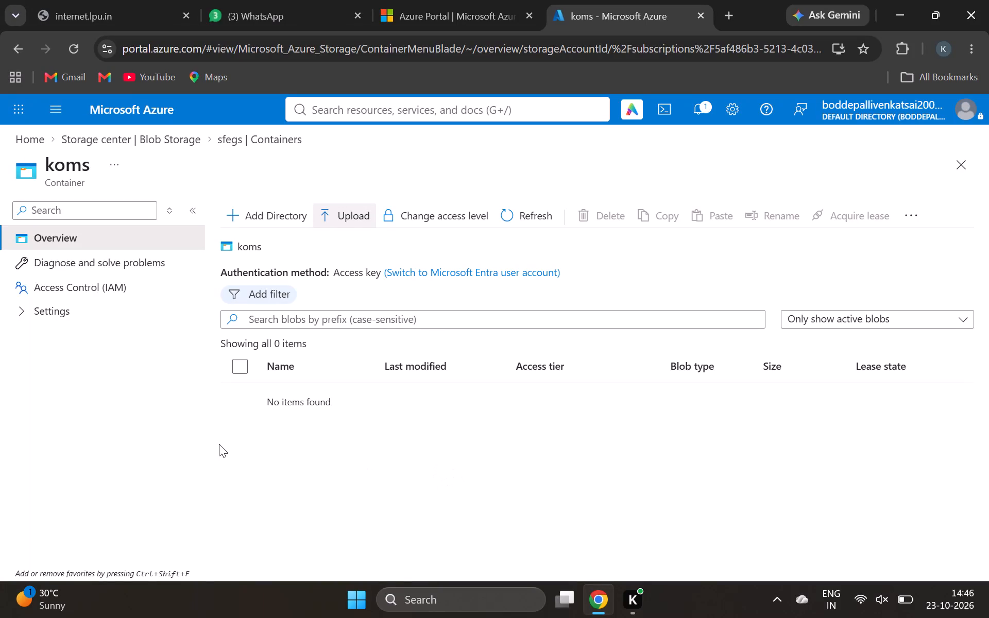
# Open the koms container's Access Control (IAM) page, and return to the sfegs account's Containers list.
pyautogui.click(49, 284)
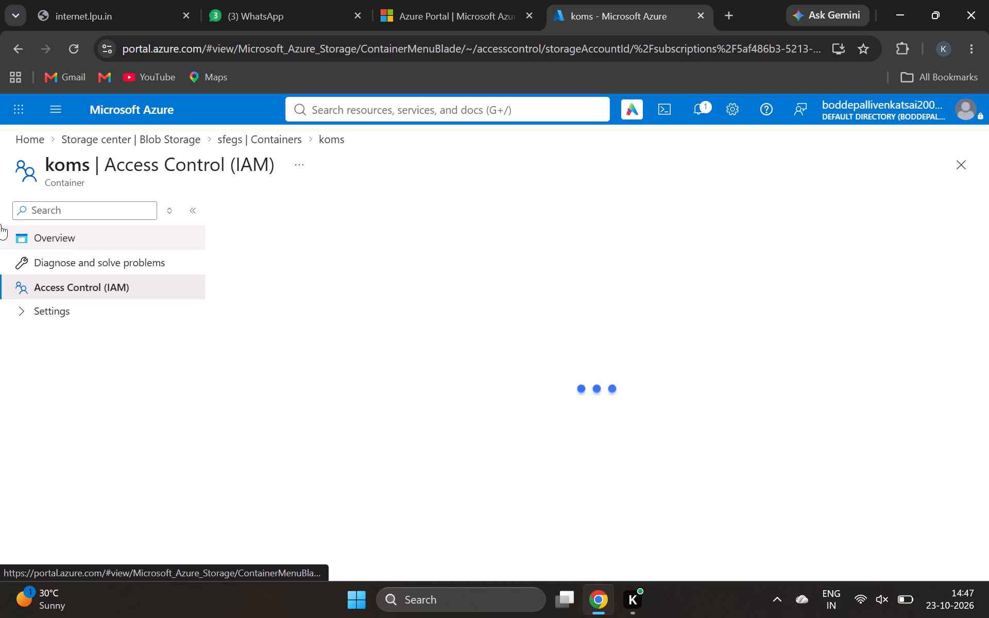
pyautogui.click(15, 47)
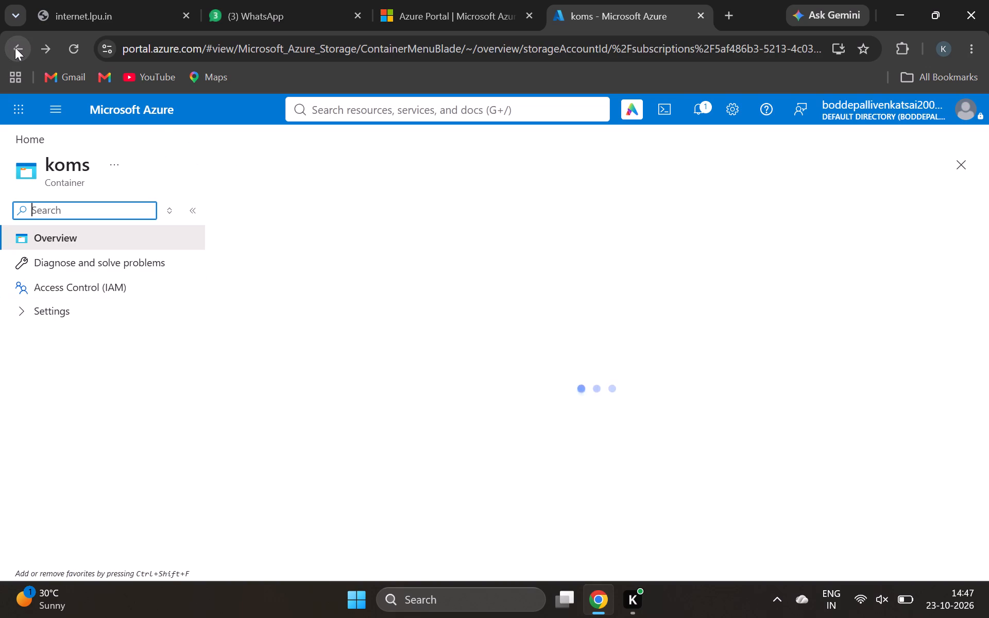
pyautogui.click(15, 47)
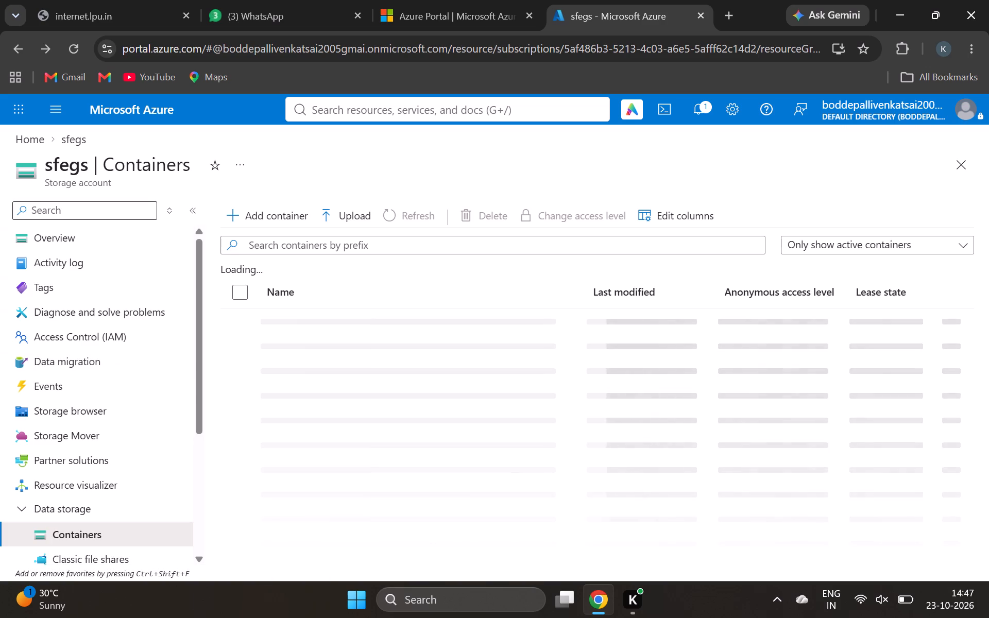
# Filter the sfegs storage account's service options by "ob" and view the Object replication page.
pyautogui.click(118, 209)
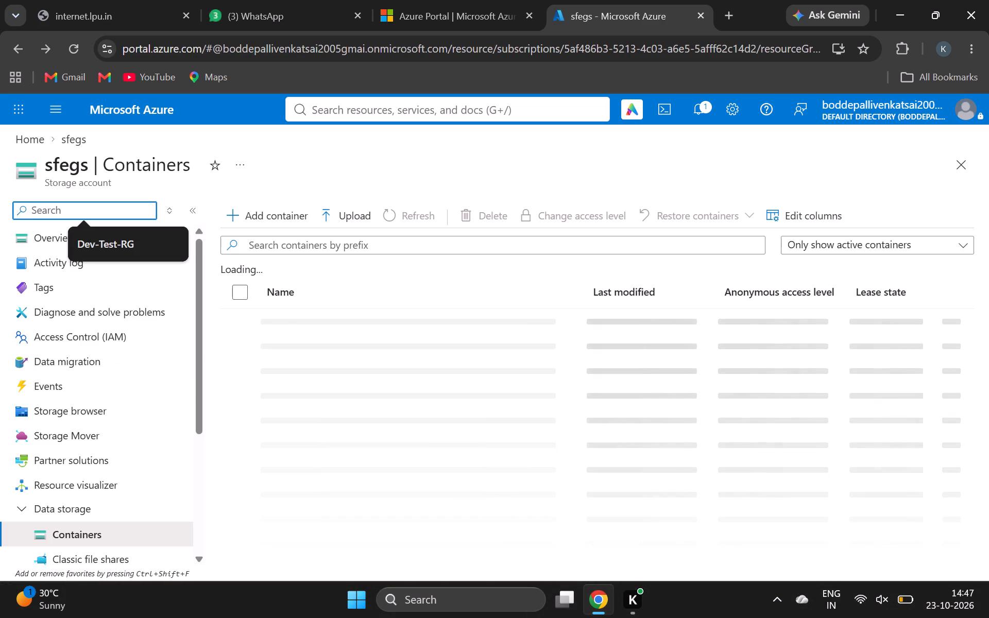
pyautogui.write('ob')
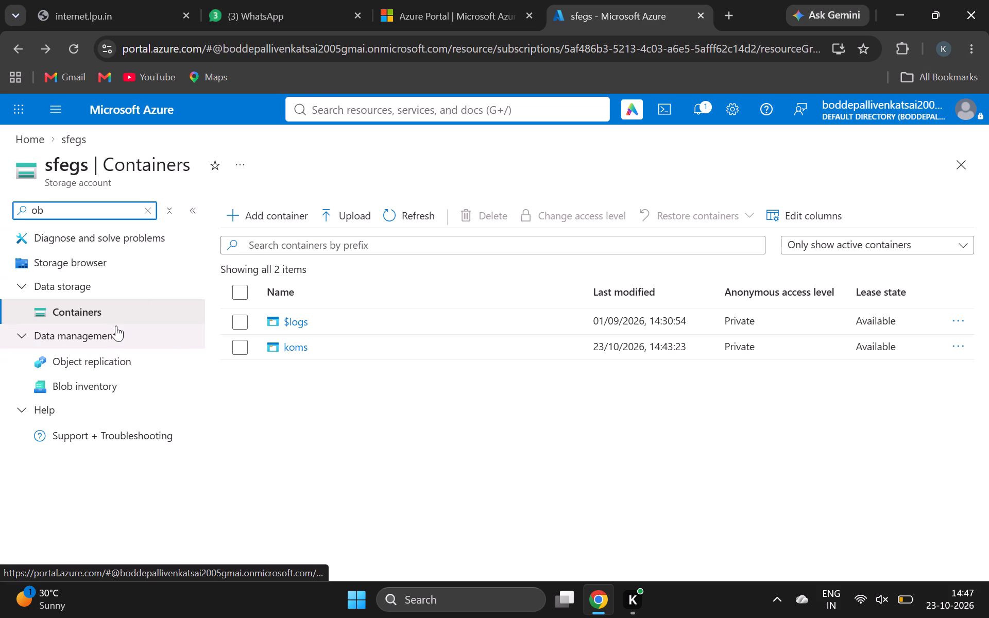
pyautogui.click(108, 354)
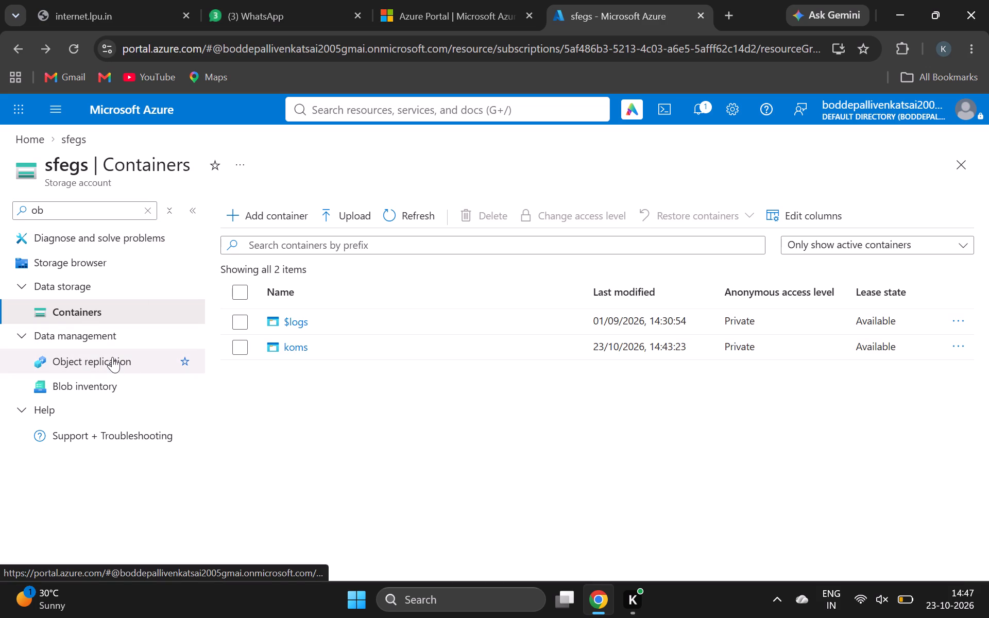
pyautogui.click(112, 357)
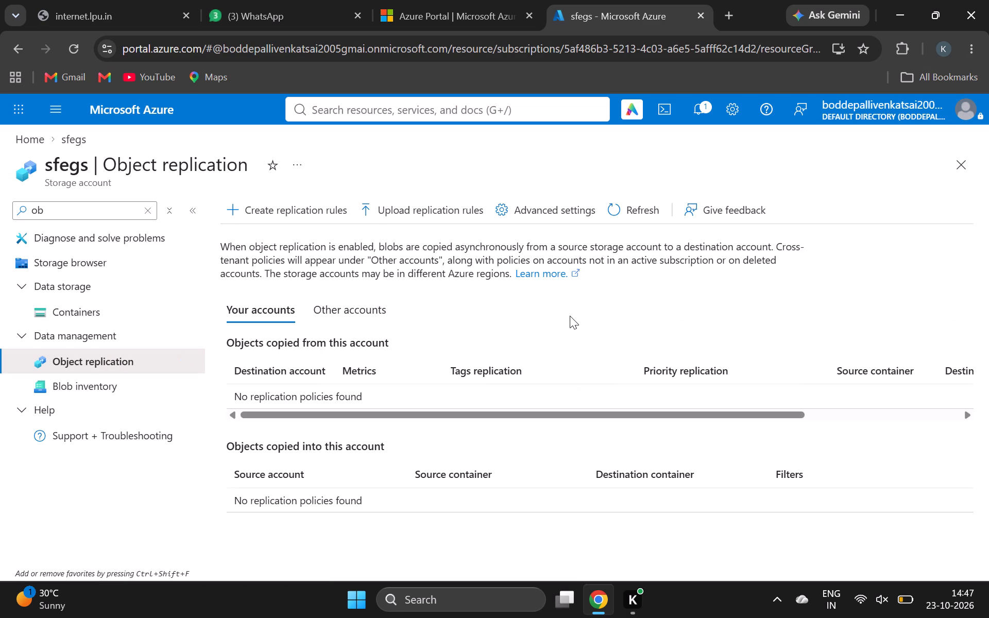
pyautogui.scroll(-3, 537, 399)
pyautogui.scroll(2, 503, 365)
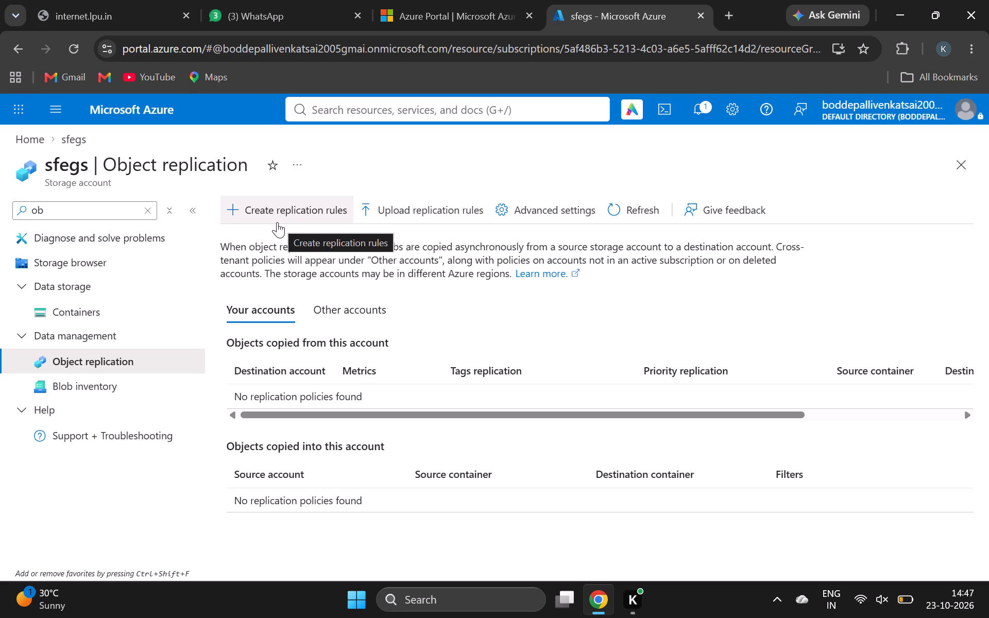
# View the Create replication rules form for sfegs, and return to Object replication without creating a rule.
pyautogui.click(277, 216)
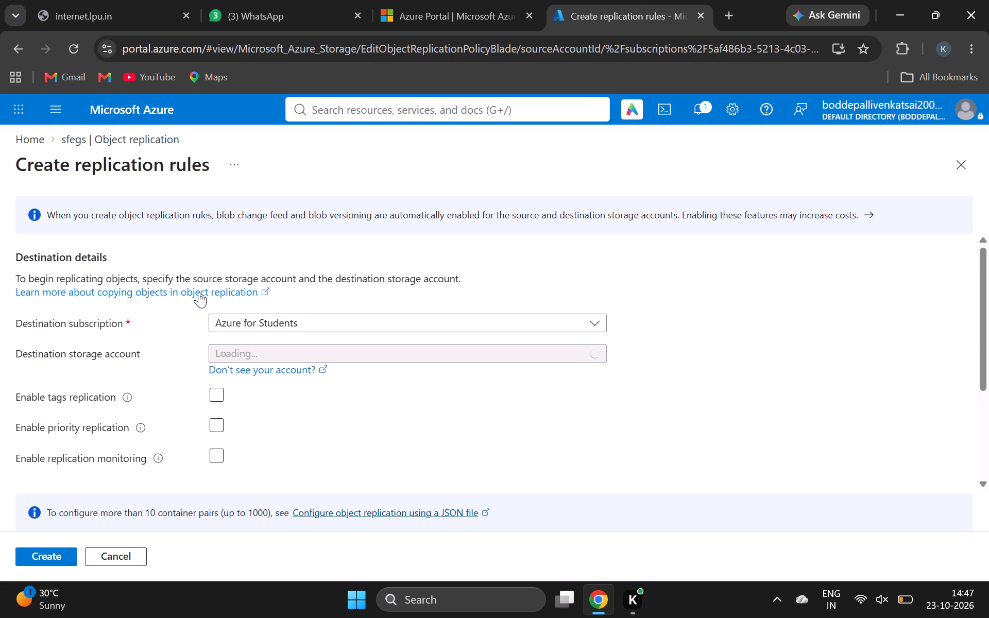
pyautogui.click(22, 47)
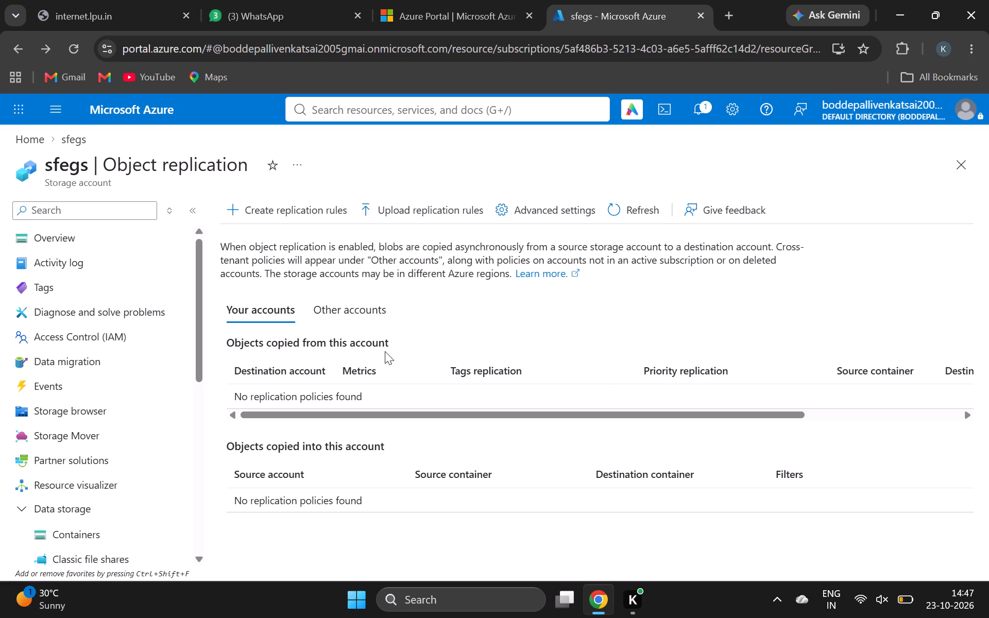
# Look through the sfegs storage account's service options, including the data storage and data management sections.
pyautogui.scroll(-1, 385, 348)
pyautogui.scroll(1, 406, 347)
pyautogui.scroll(-2, 99, 468)
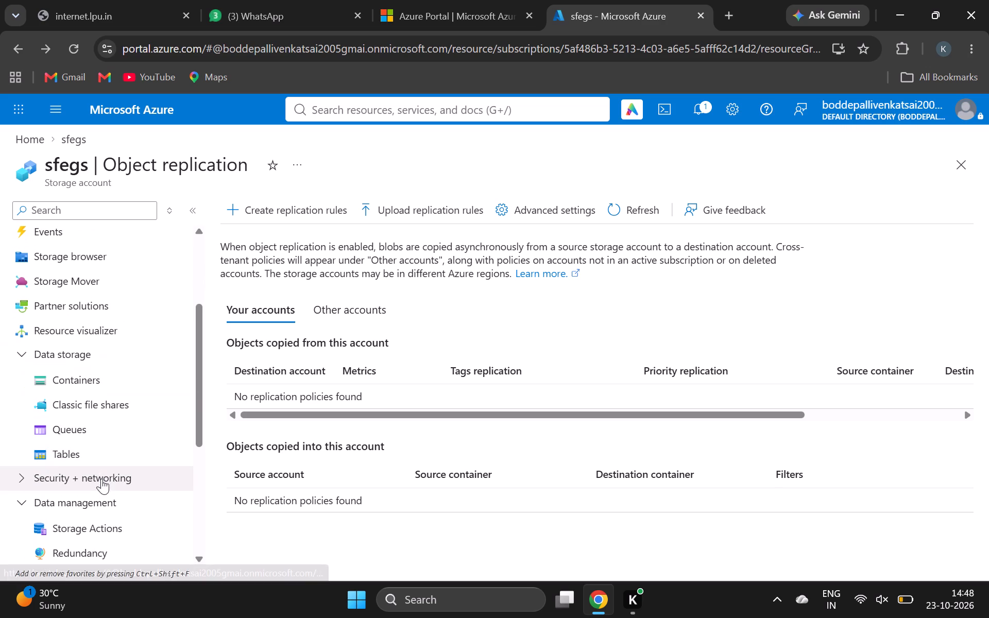
pyautogui.scroll(-3, 107, 481)
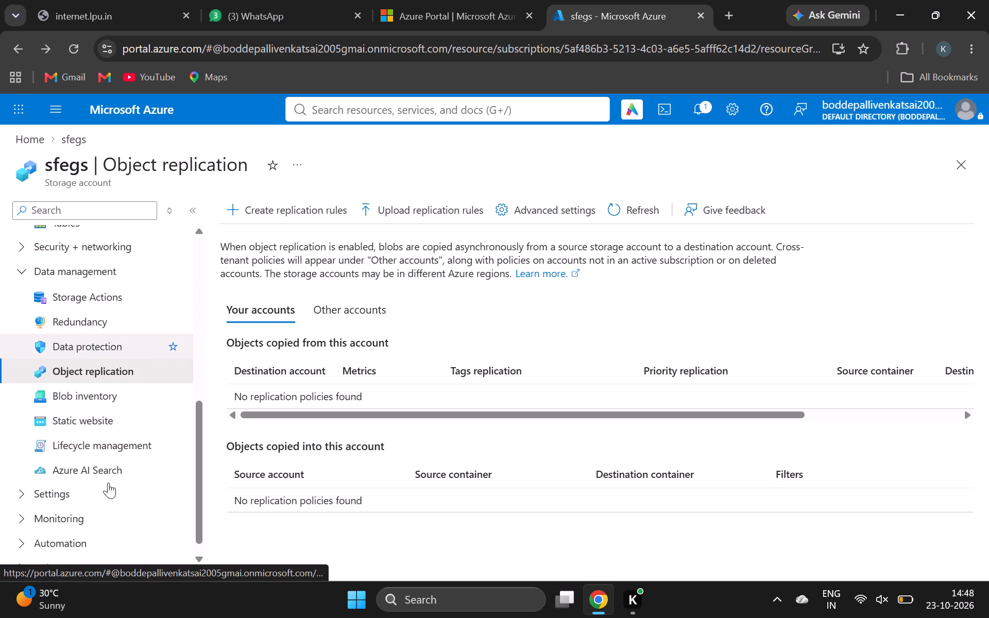
pyautogui.scroll(-5, 108, 483)
pyautogui.scroll(5, 110, 486)
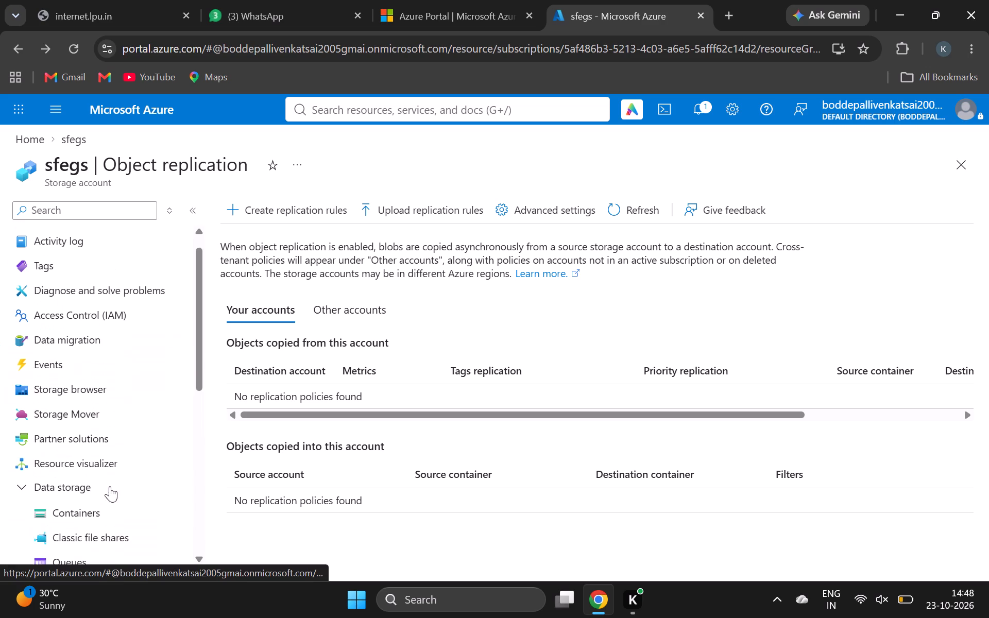
pyautogui.scroll(3, 110, 486)
pyautogui.scroll(3, 123, 445)
pyautogui.scroll(-4, 145, 461)
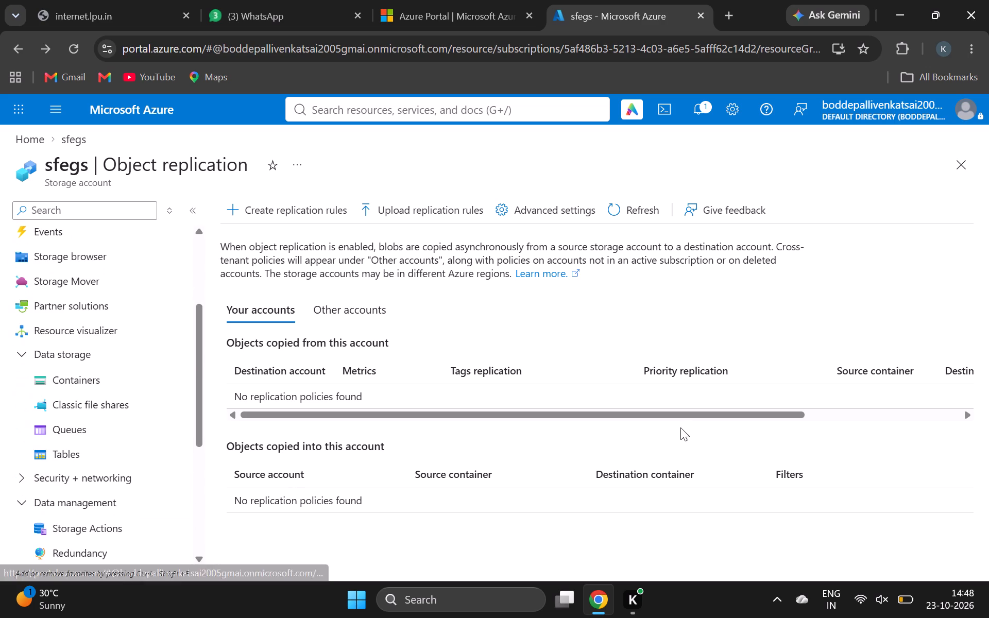
pyautogui.scroll(4, 680, 427)
pyautogui.scroll(6, 124, 404)
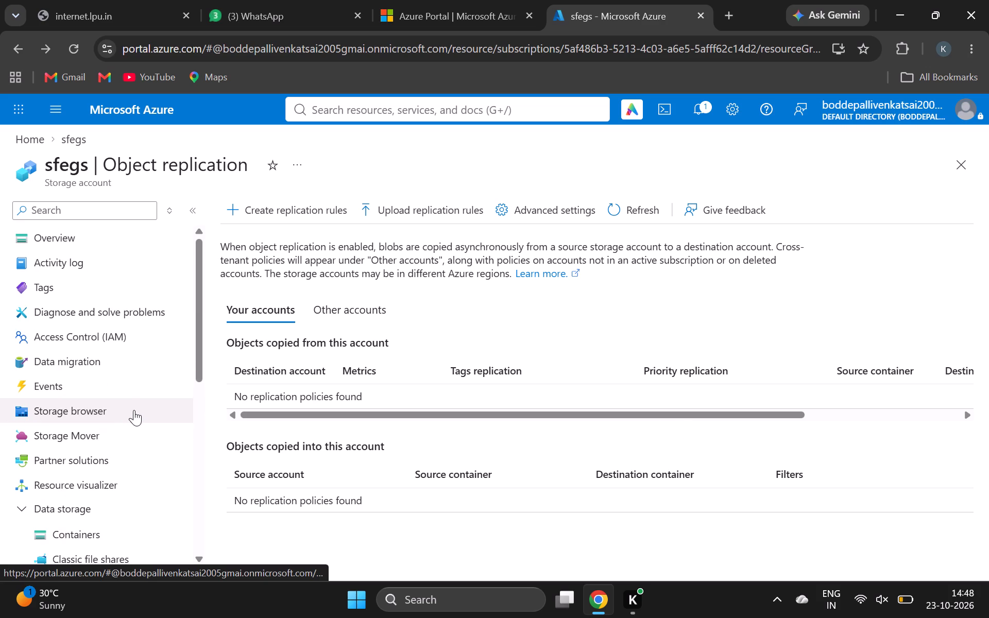
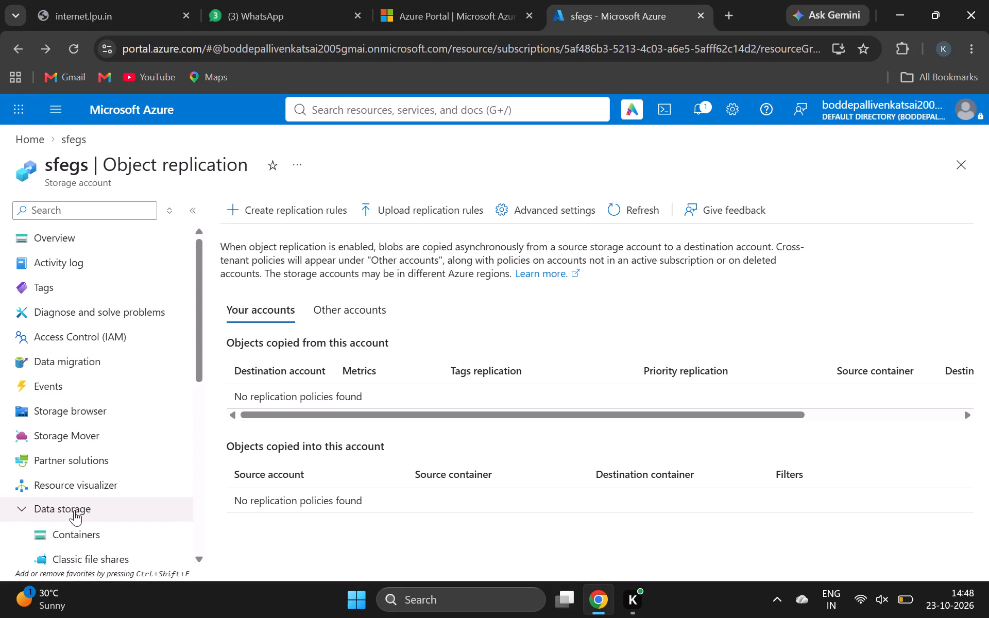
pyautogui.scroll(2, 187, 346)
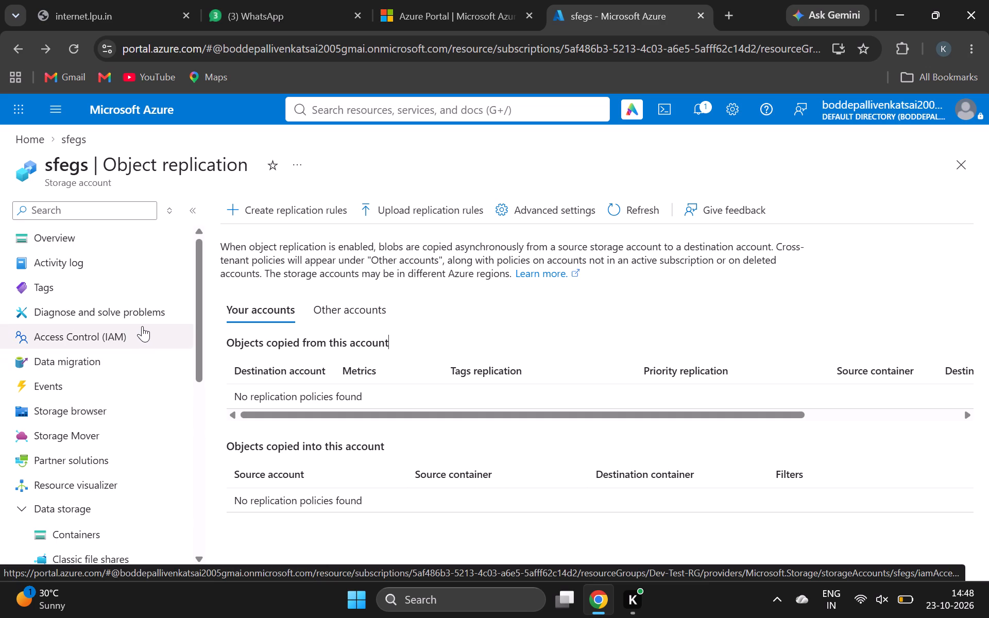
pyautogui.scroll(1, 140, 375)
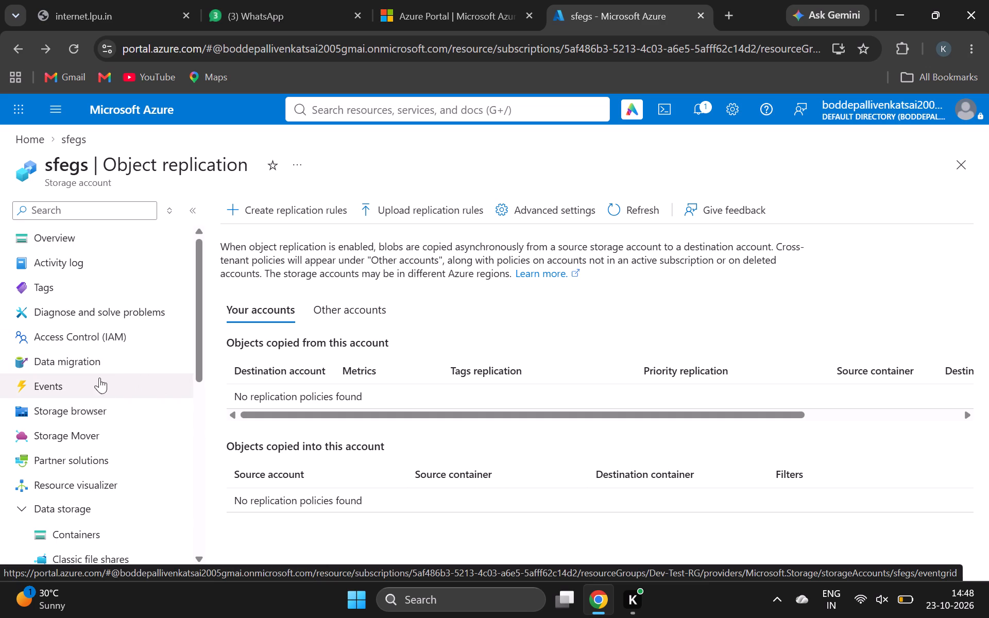
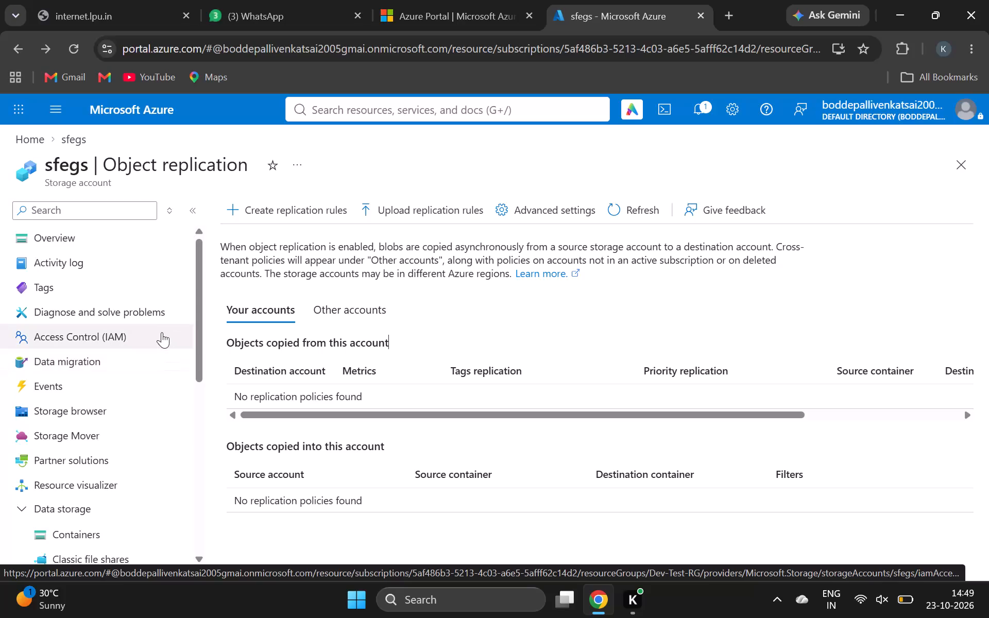
# Open Access Control (IAM) for the sfegs storage account and examine its options for checking, granting and viewing access.
pyautogui.click(162, 332)
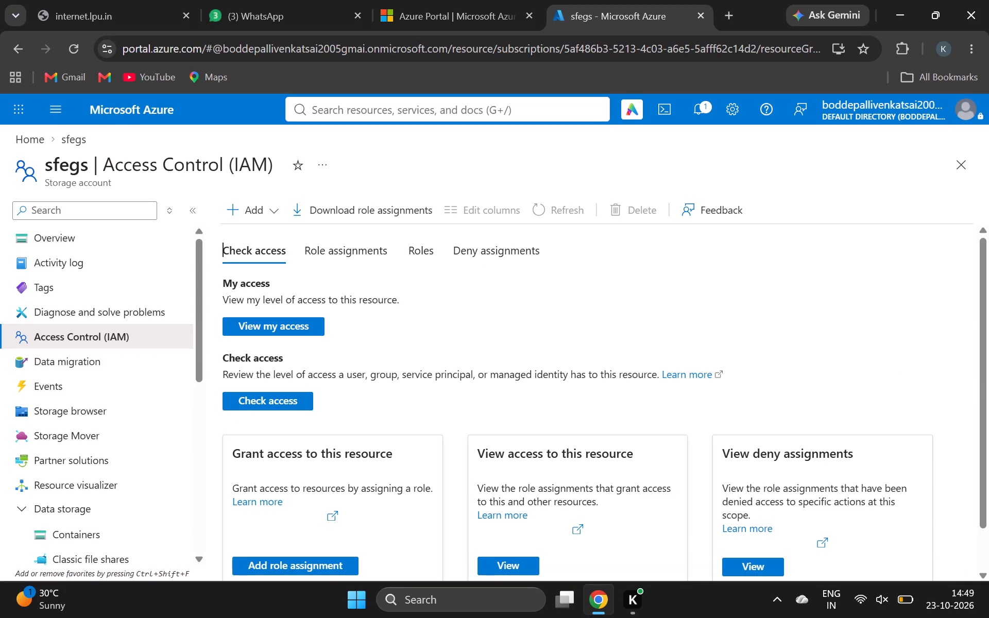
pyautogui.scroll(-4, 378, 331)
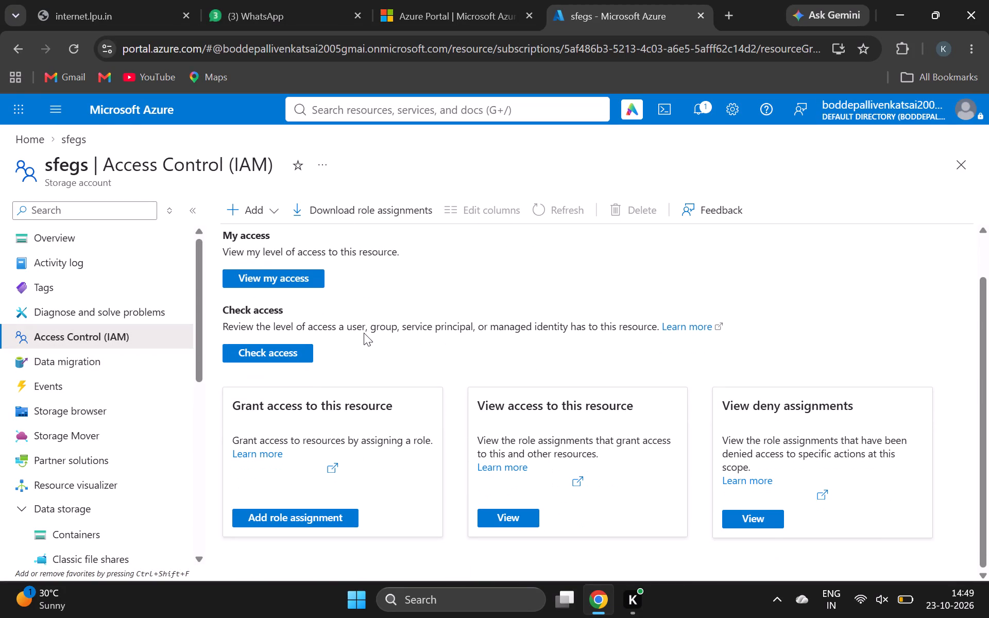
pyautogui.scroll(-2, 364, 333)
pyautogui.scroll(4, 363, 329)
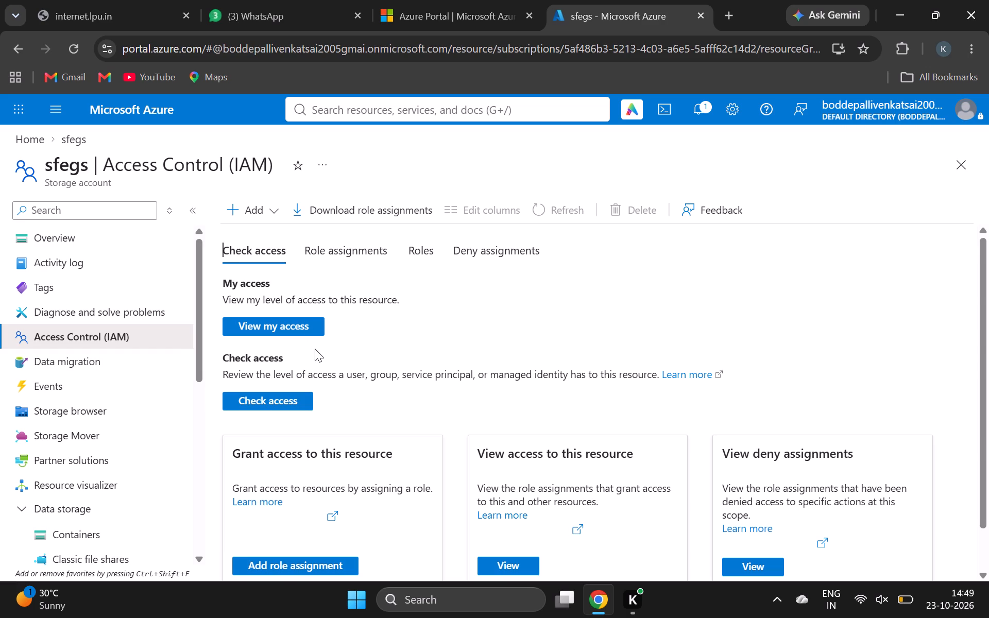
pyautogui.scroll(2, 315, 349)
pyautogui.scroll(-4, 394, 304)
pyautogui.scroll(2, 395, 314)
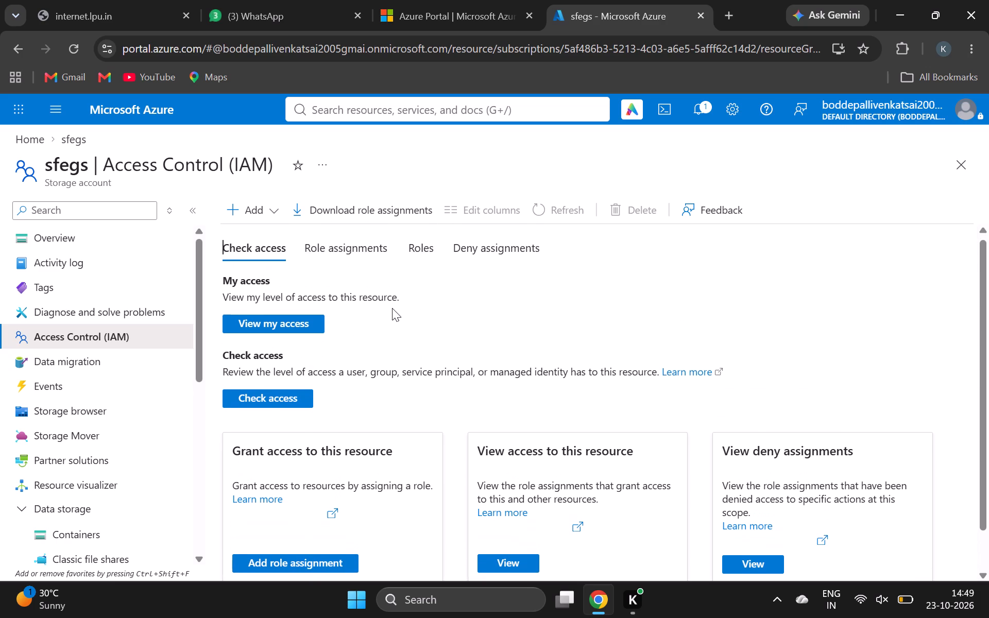
pyautogui.scroll(2, 391, 308)
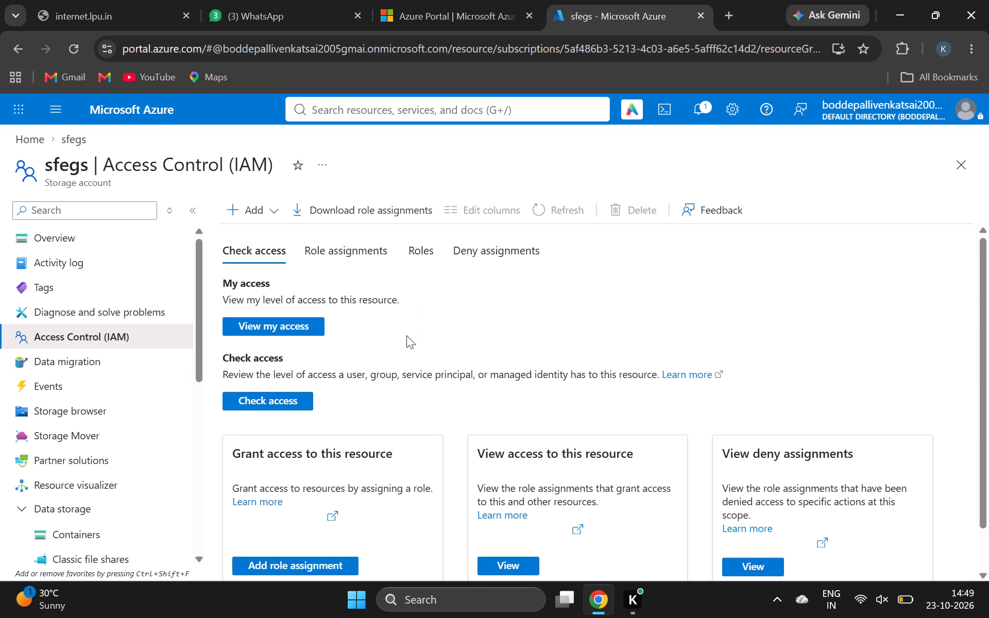
pyautogui.scroll(-1, 355, 381)
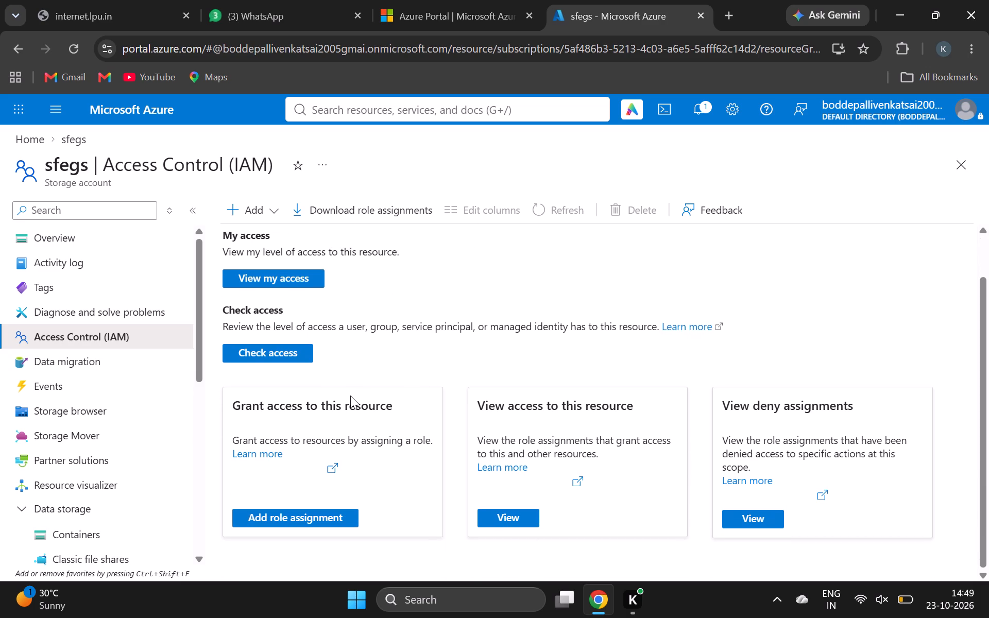
pyautogui.scroll(-2, 350, 397)
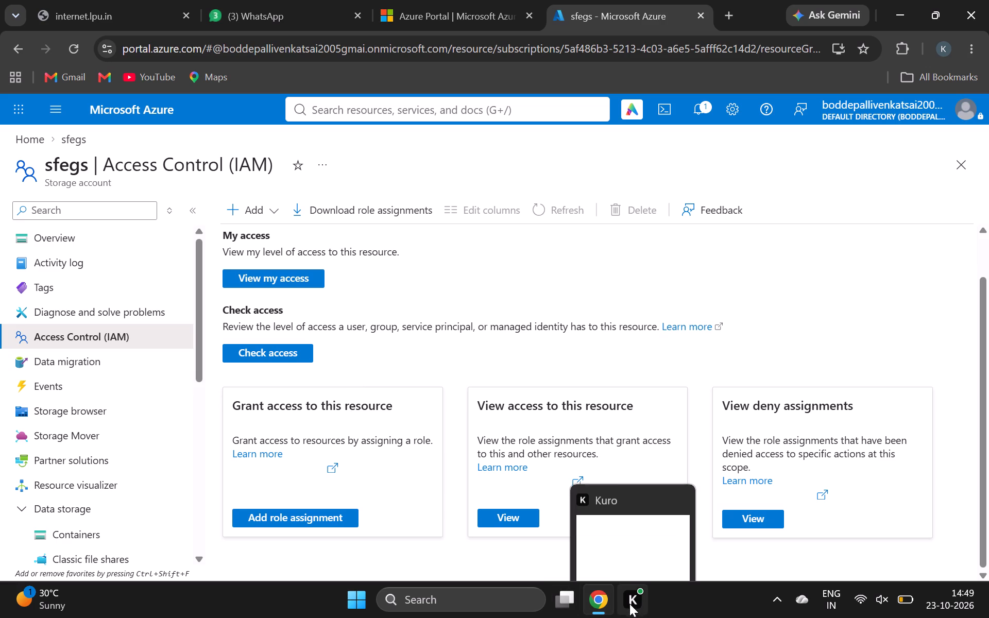
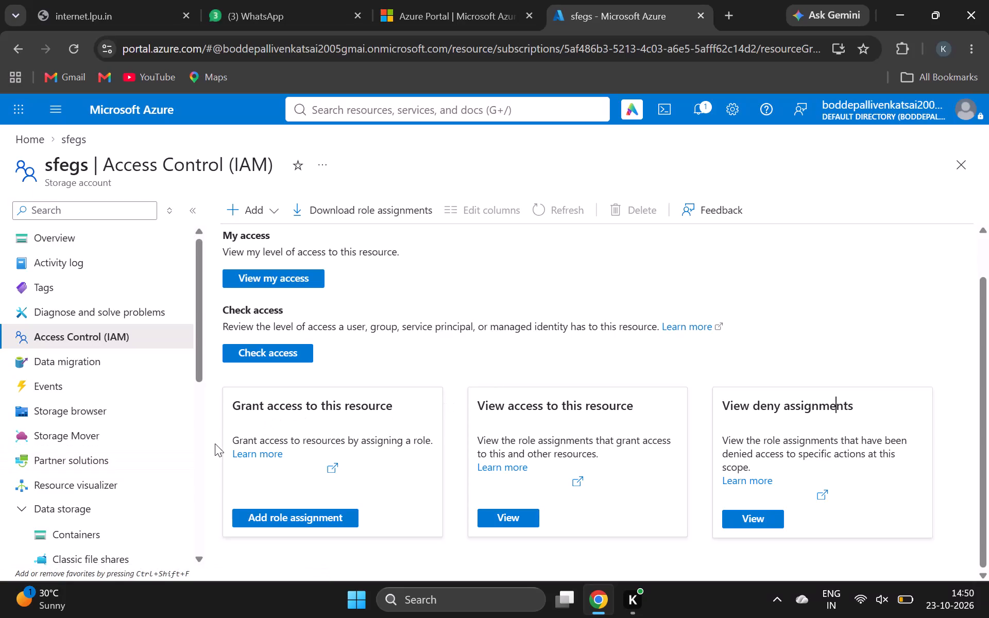
# Return to the list of blob containers in the sfegs storage account.
pyautogui.scroll(-2, 97, 419)
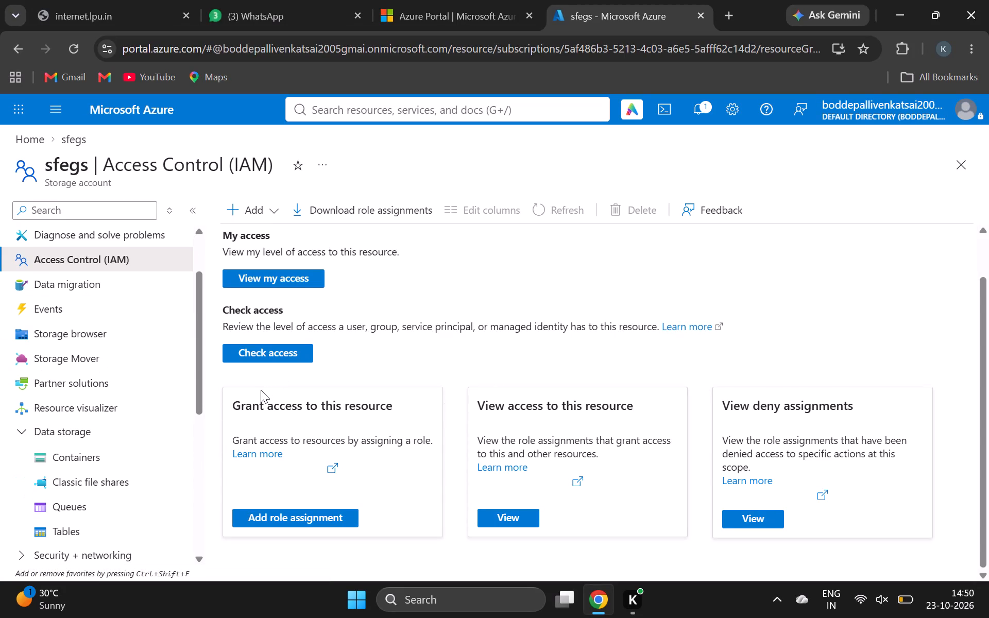
pyautogui.scroll(1, 249, 404)
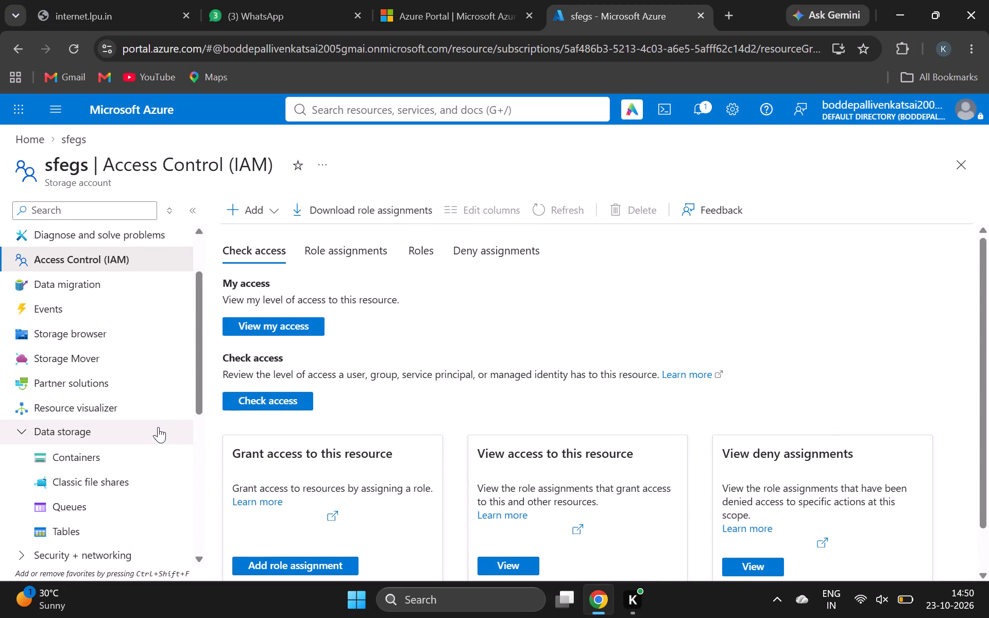
pyautogui.scroll(-1, 166, 392)
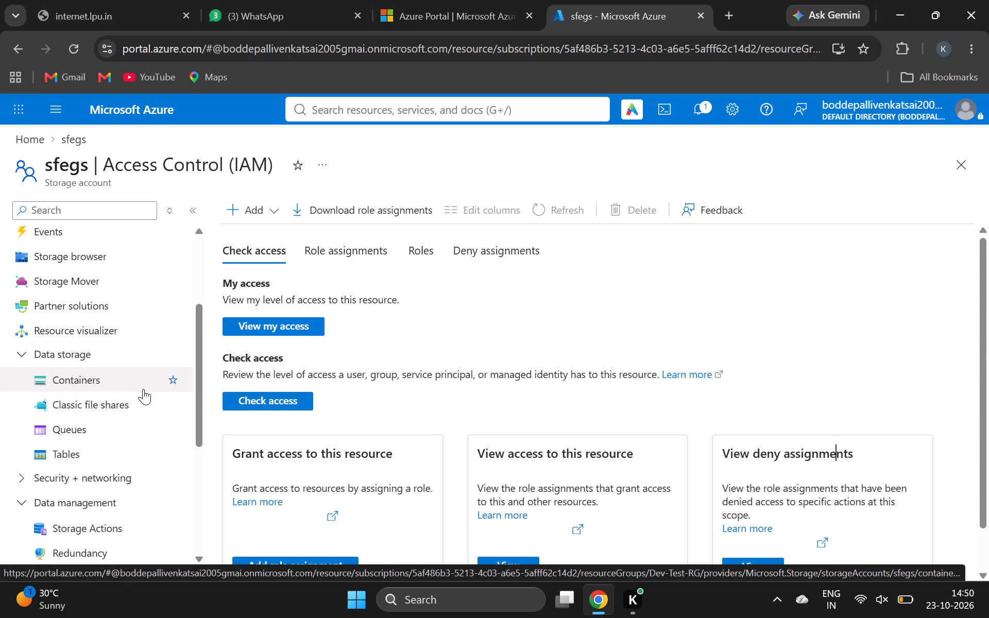
pyautogui.click(143, 389)
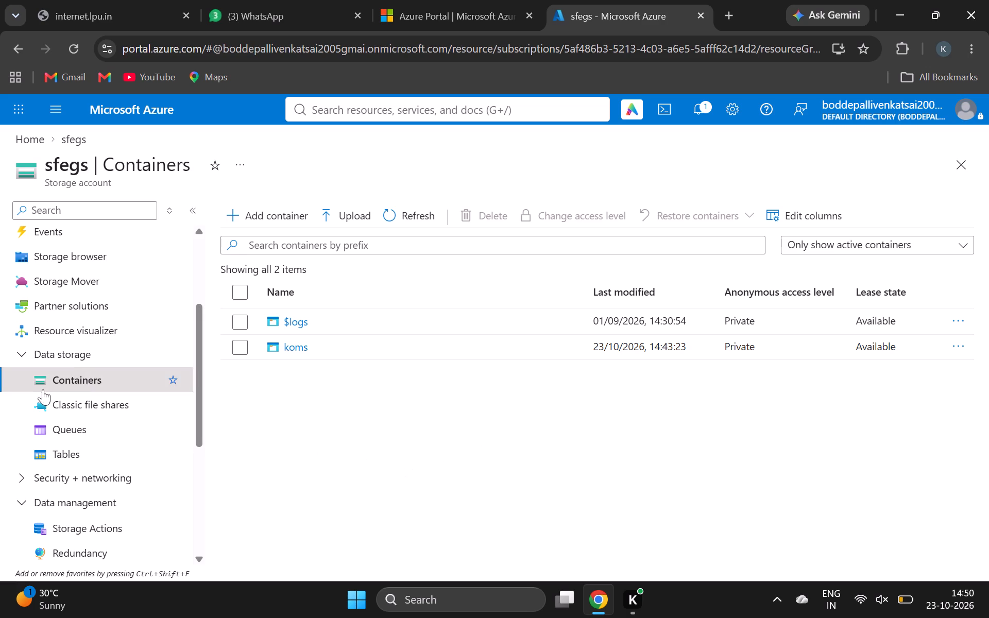
# Survey the settings sections available for the sfegs storage account, including its data storage and data management options.
pyautogui.scroll(-2, 102, 408)
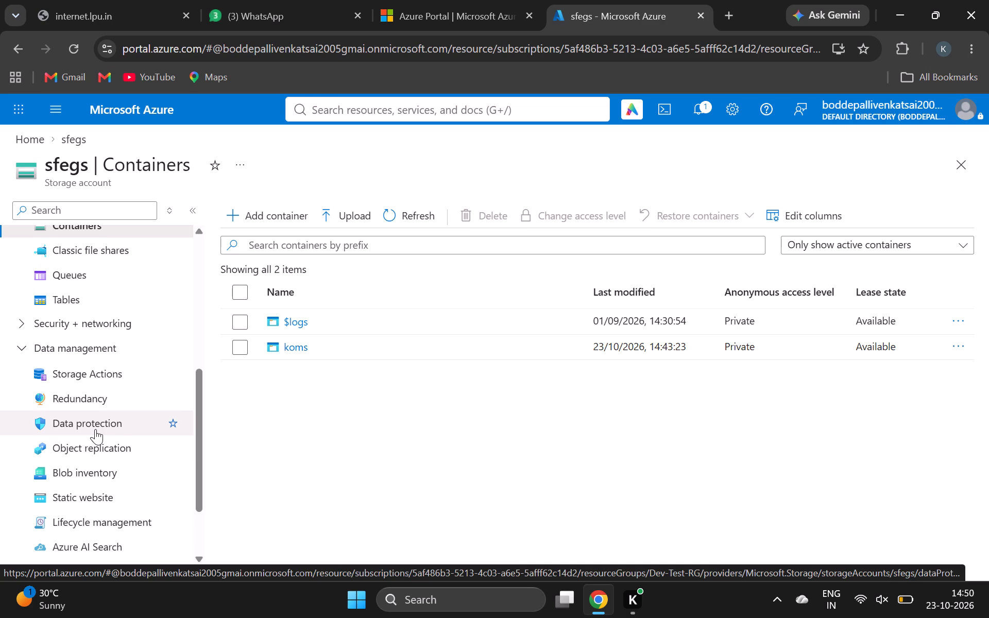
pyautogui.scroll(4, 95, 429)
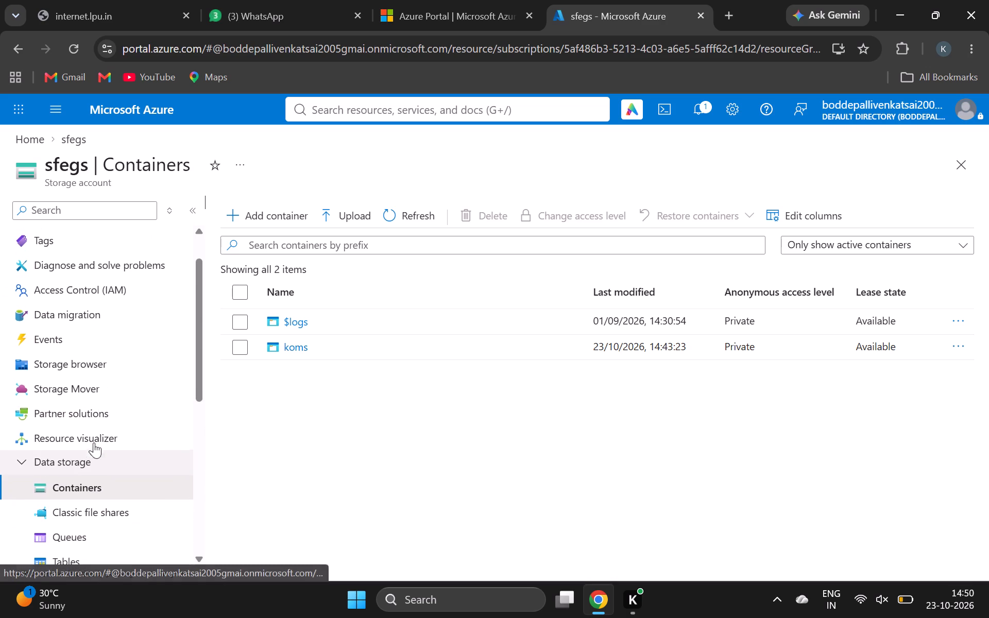
pyautogui.scroll(1, 94, 442)
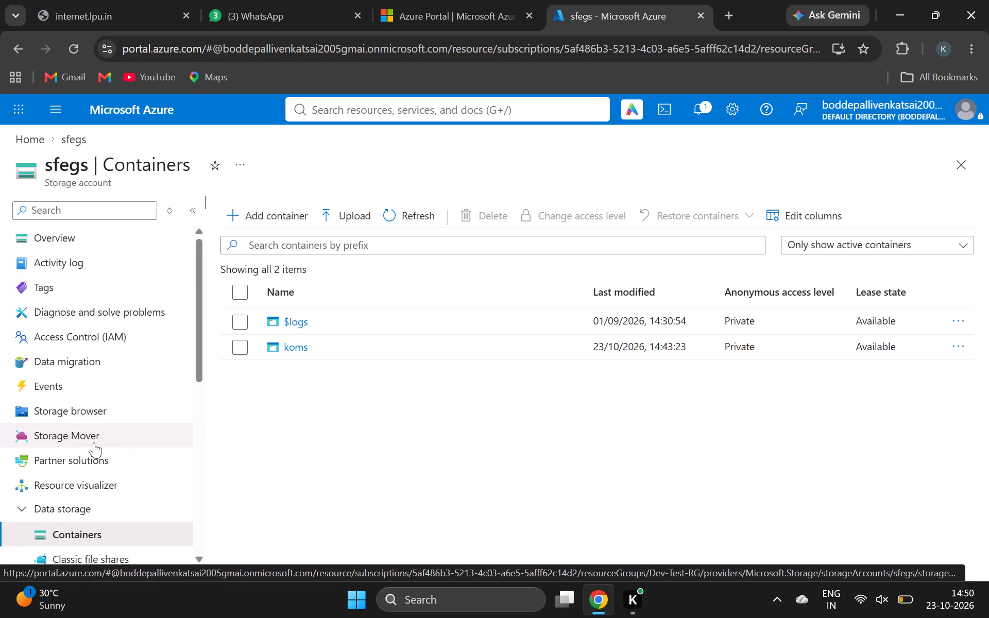
pyautogui.scroll(-2, 94, 449)
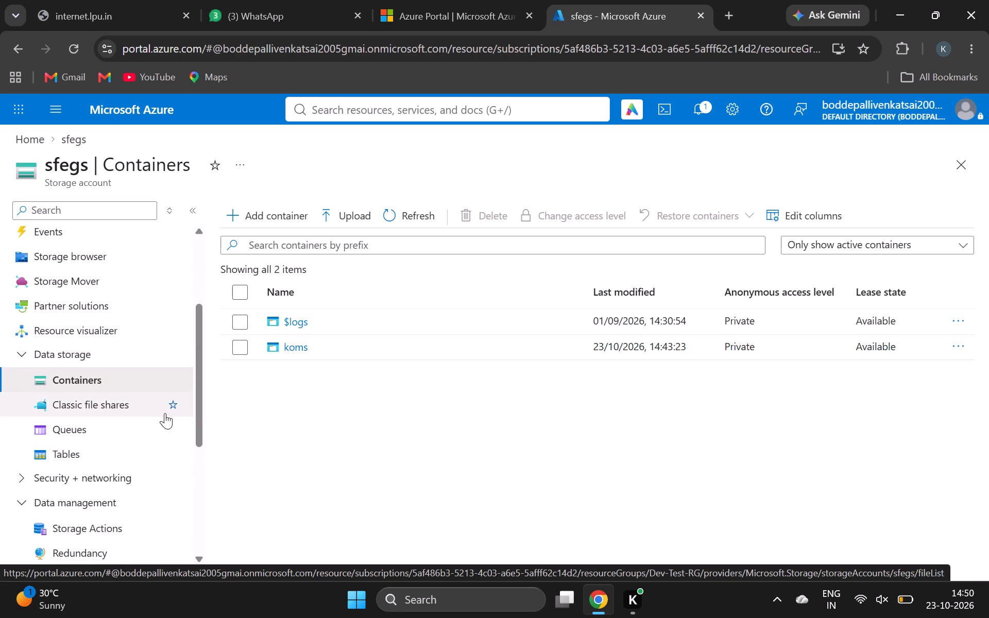
pyautogui.scroll(-1, 109, 433)
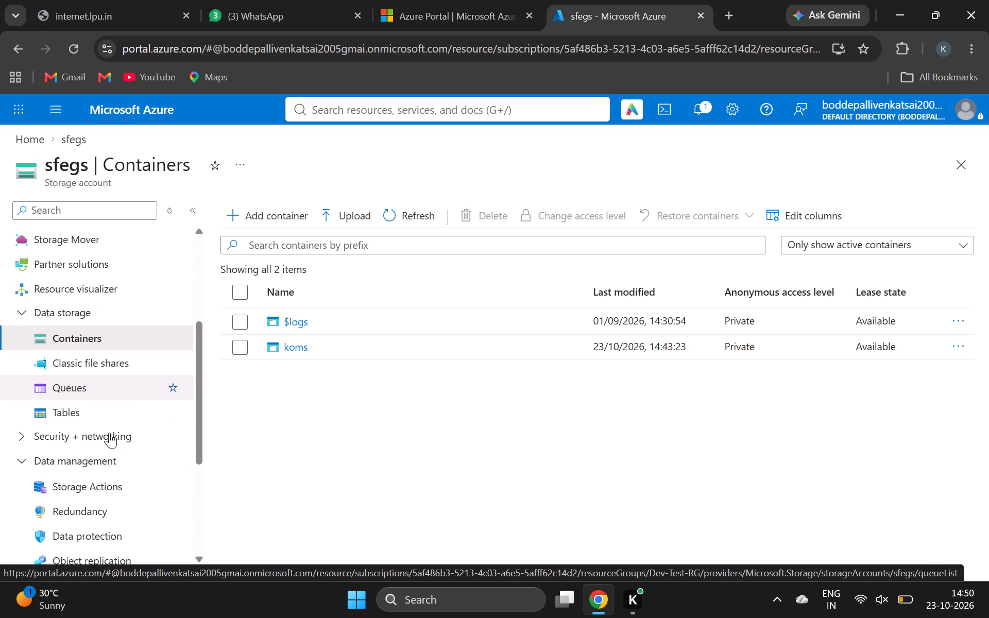
pyautogui.scroll(-1, 107, 434)
pyautogui.scroll(1, 106, 434)
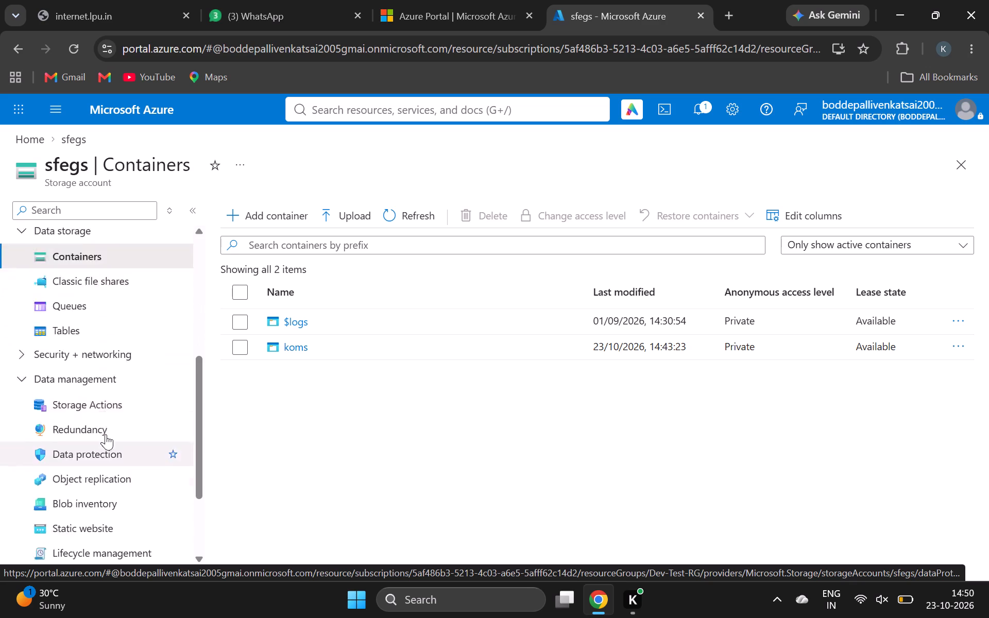
pyautogui.scroll(5, 106, 434)
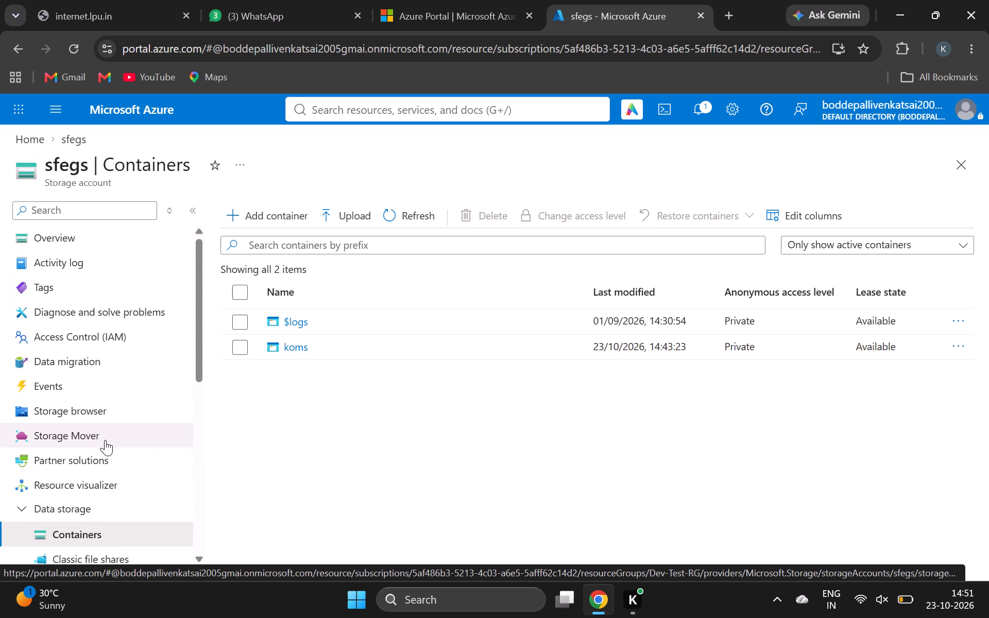
pyautogui.scroll(1, 149, 455)
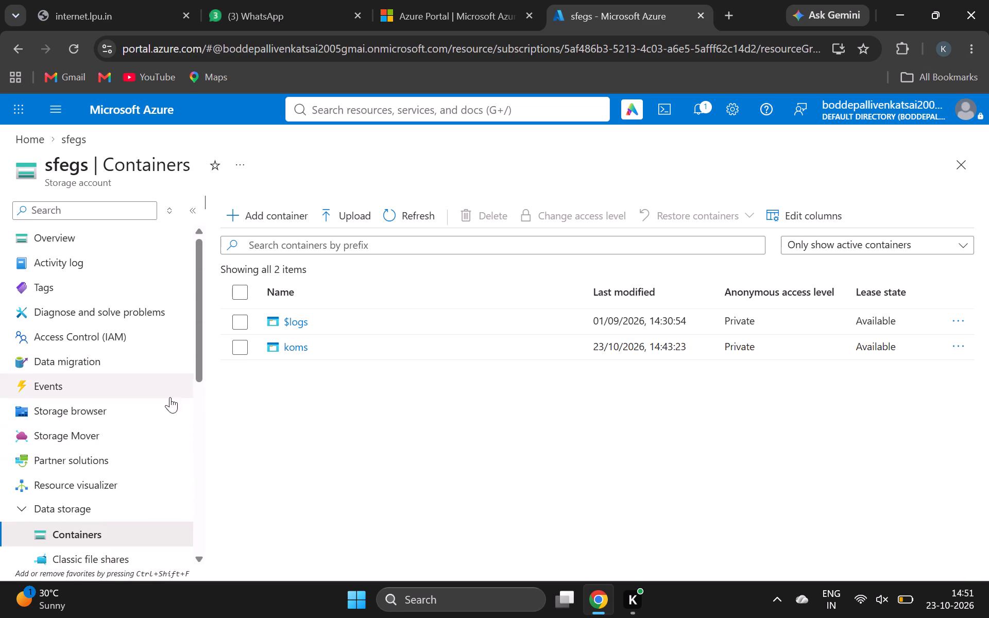
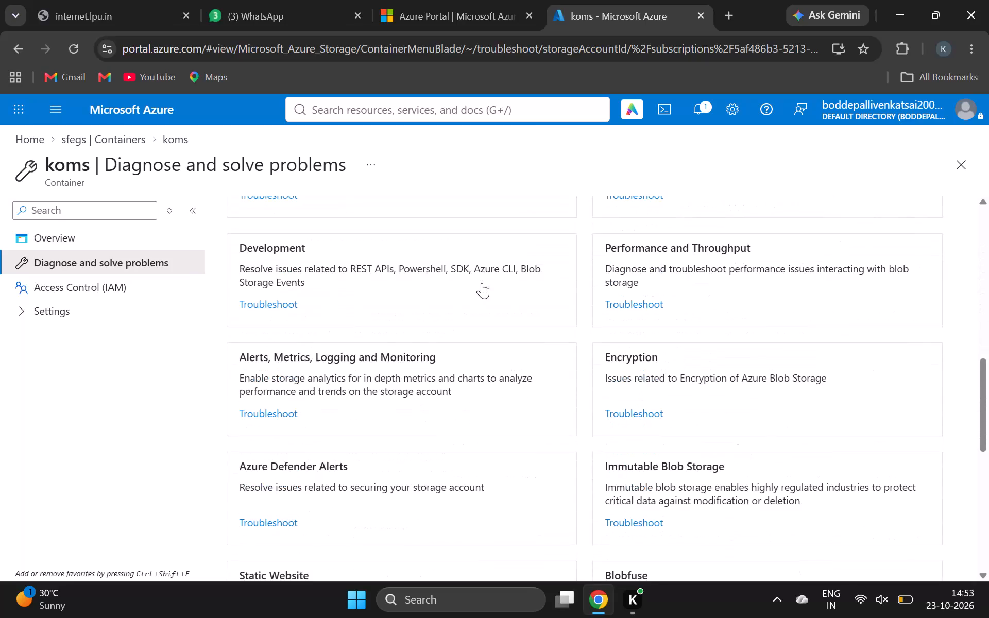
# Examine the troubleshooting categories and common problems listed on the koms container's Diagnose and solve problems page.
pyautogui.scroll(-4, 482, 283)
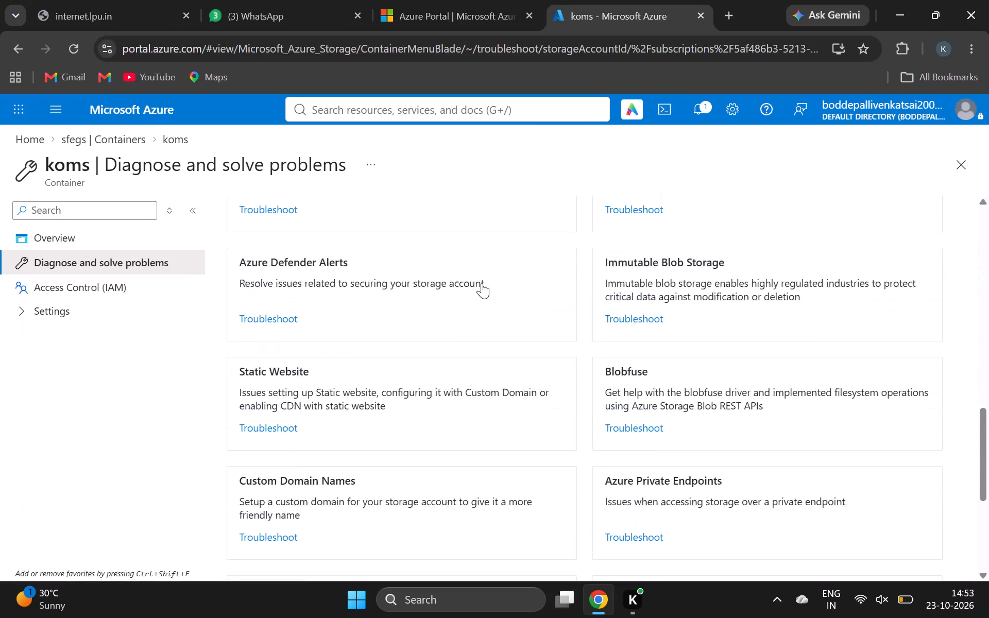
pyautogui.scroll(-9, 481, 284)
pyautogui.scroll(-2, 635, 424)
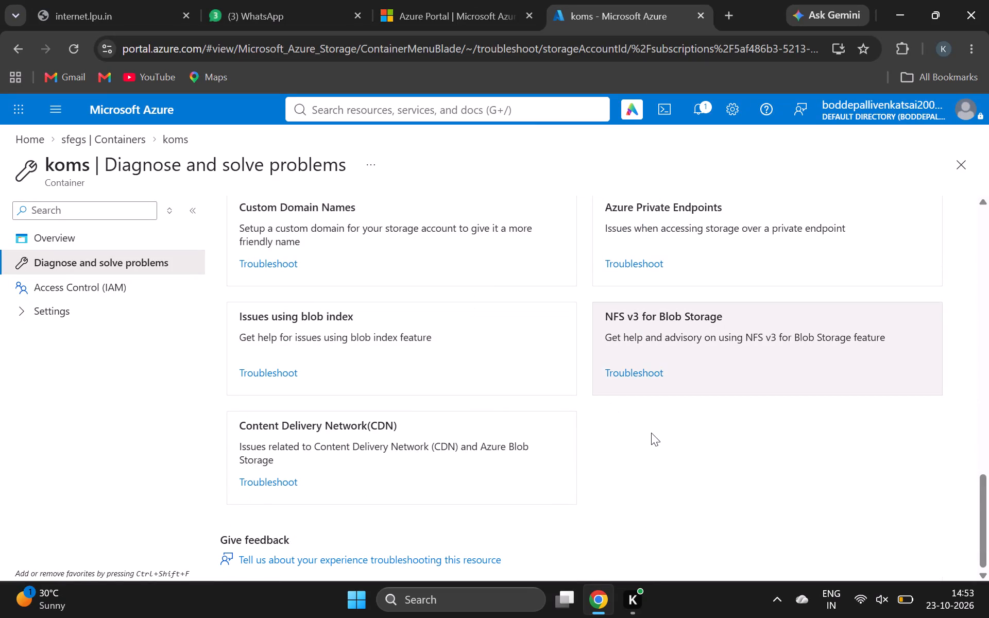
pyautogui.scroll(-2, 649, 444)
pyautogui.scroll(19, 651, 422)
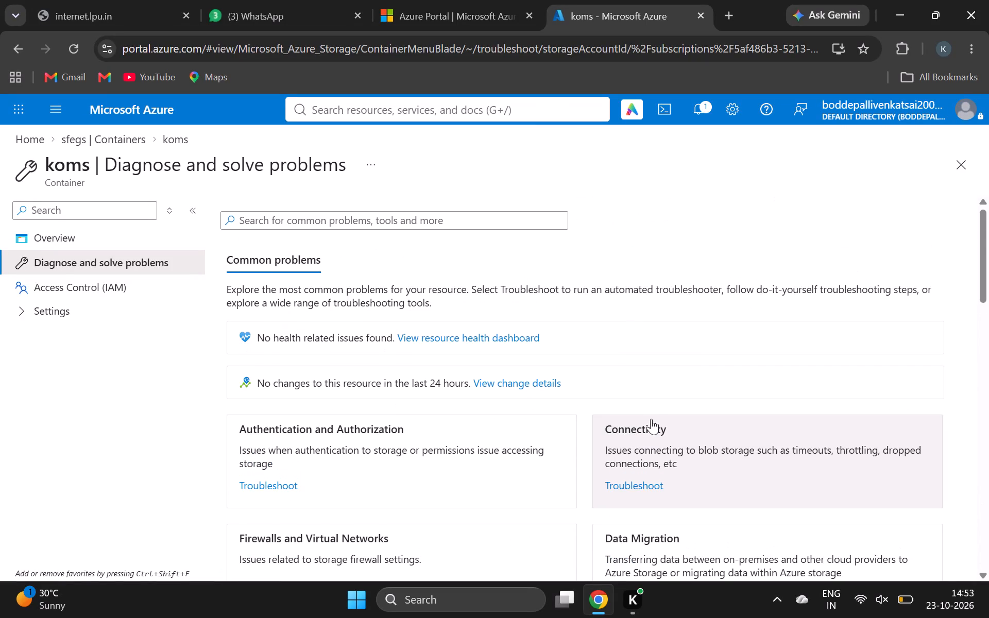
pyautogui.scroll(4, 651, 419)
pyautogui.scroll(-2, 548, 294)
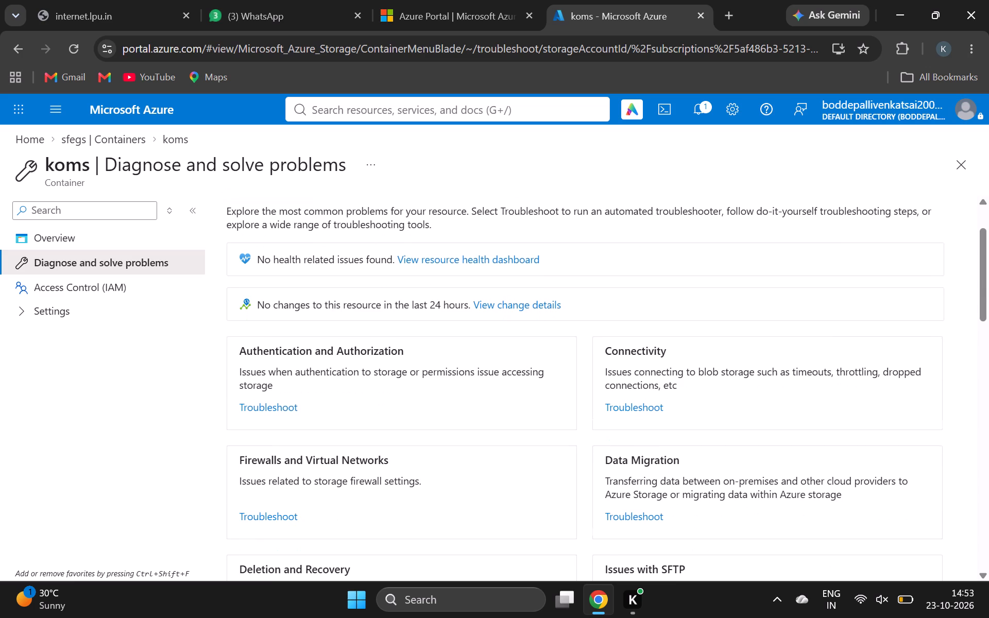
pyautogui.scroll(-1, 547, 295)
pyautogui.scroll(-8, 521, 359)
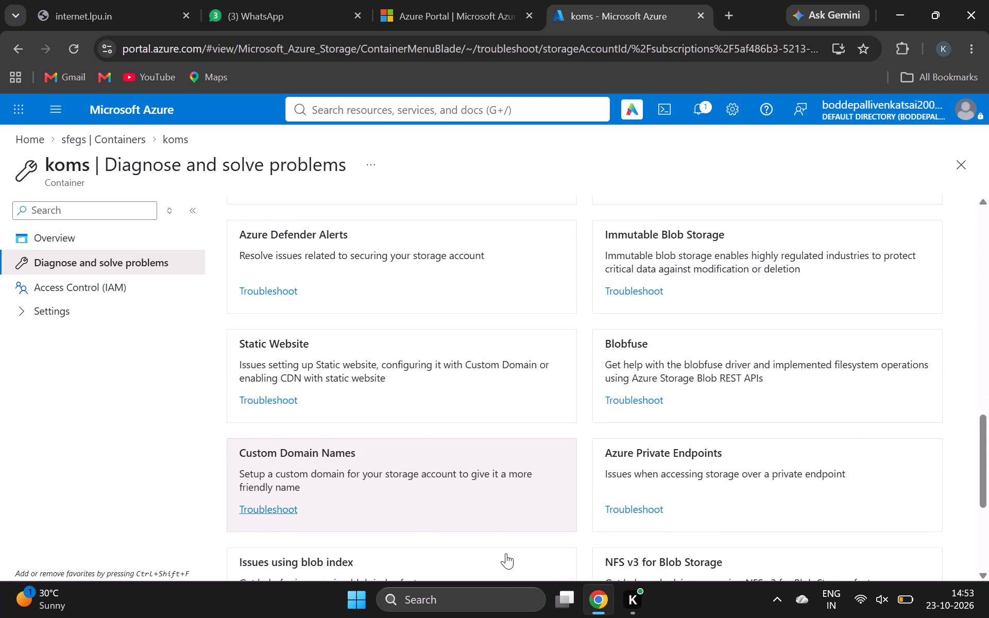
pyautogui.scroll(-5, 506, 553)
pyautogui.scroll(-3, 513, 487)
pyautogui.scroll(7, 513, 487)
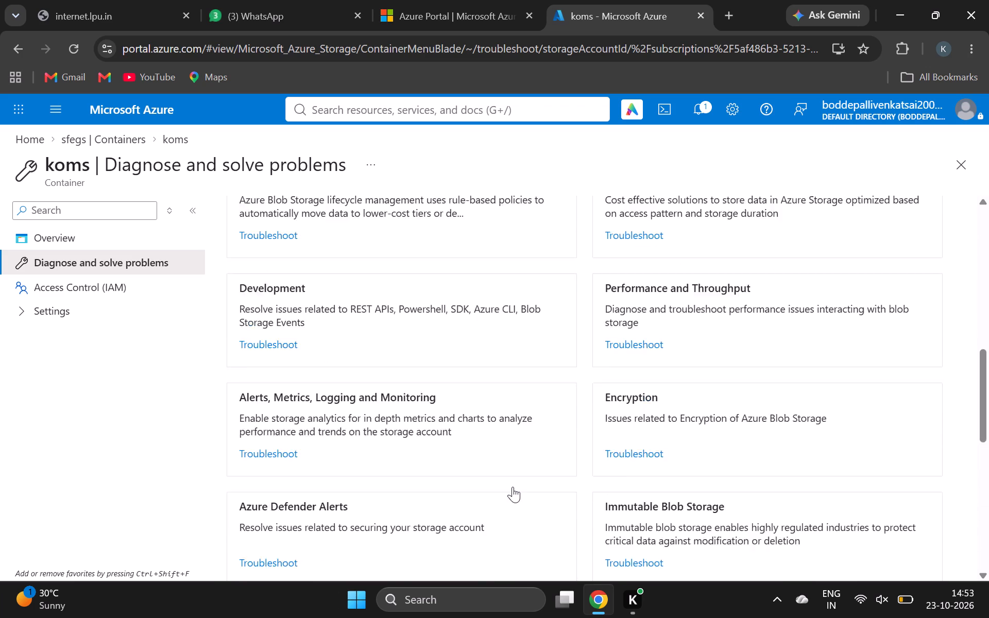
pyautogui.scroll(9, 513, 487)
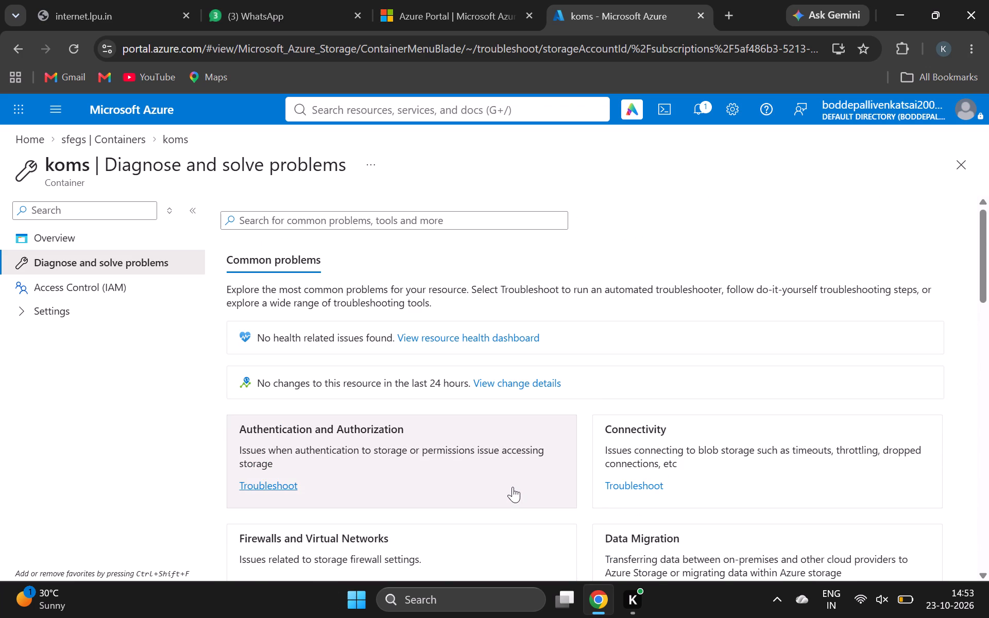
pyautogui.scroll(1, 513, 487)
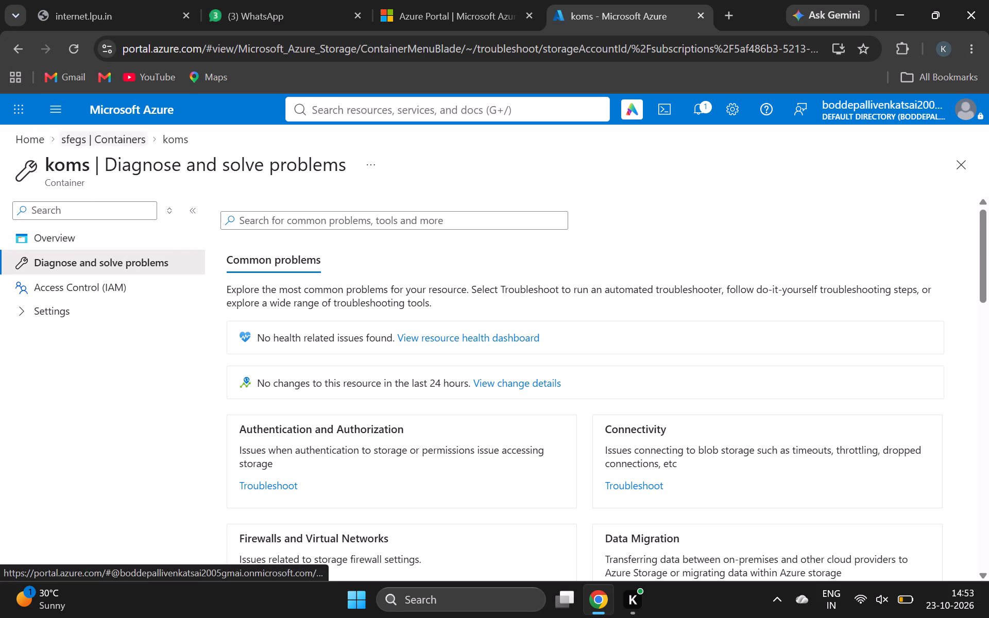
# Leave the koms container through the portal home and start creating a new storage account from the Blob Storage resources.
pyautogui.click(16, 42)
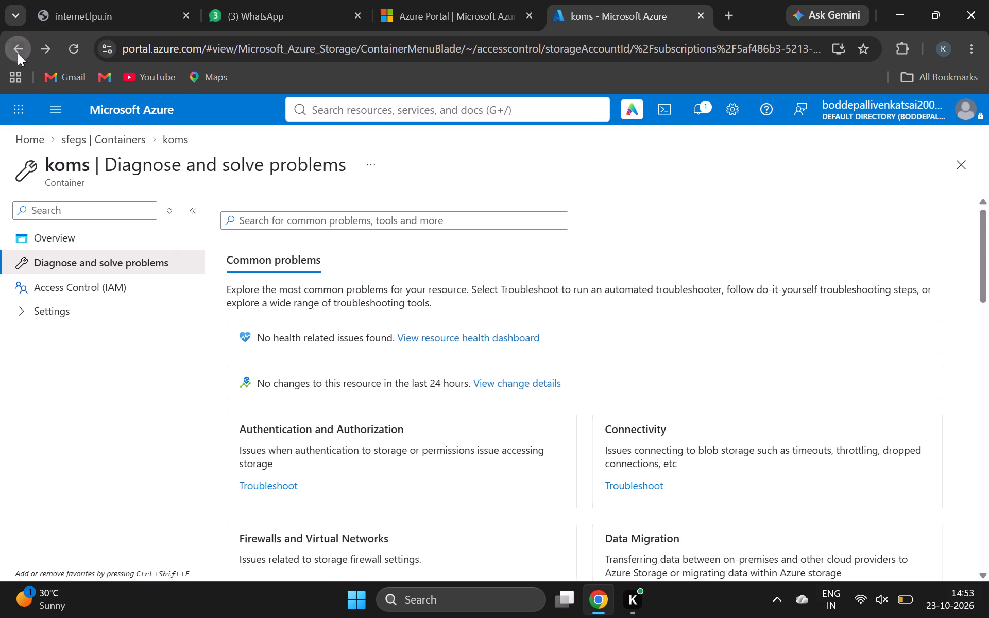
pyautogui.click(22, 133)
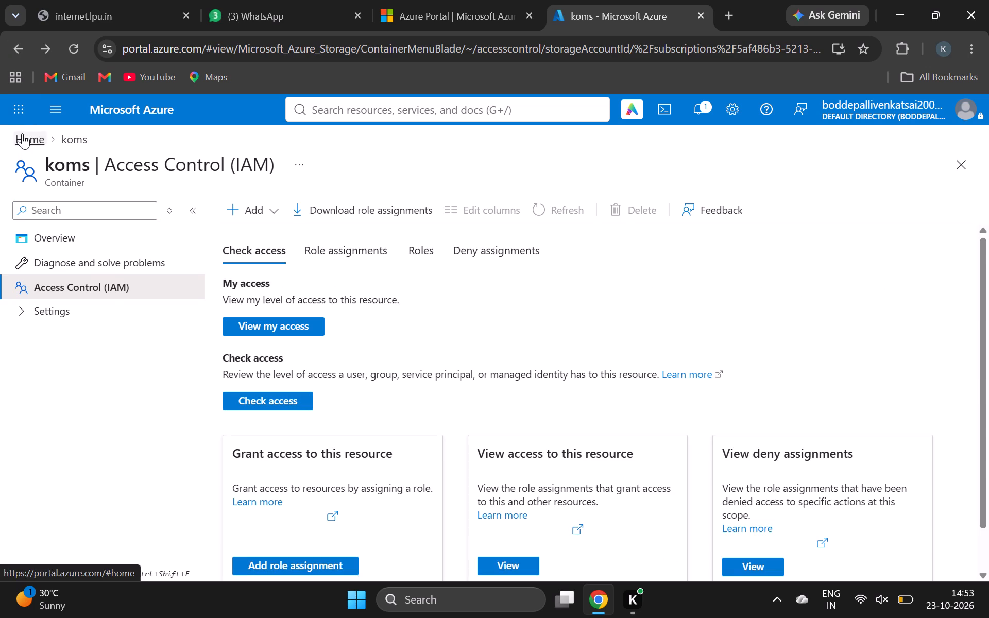
pyautogui.click(196, 218)
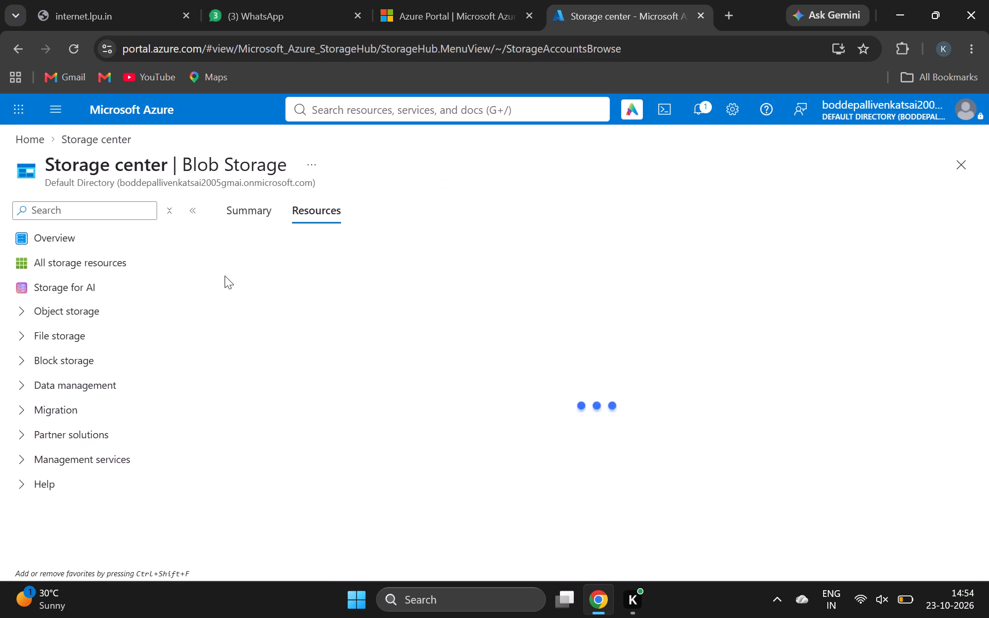
pyautogui.click(252, 243)
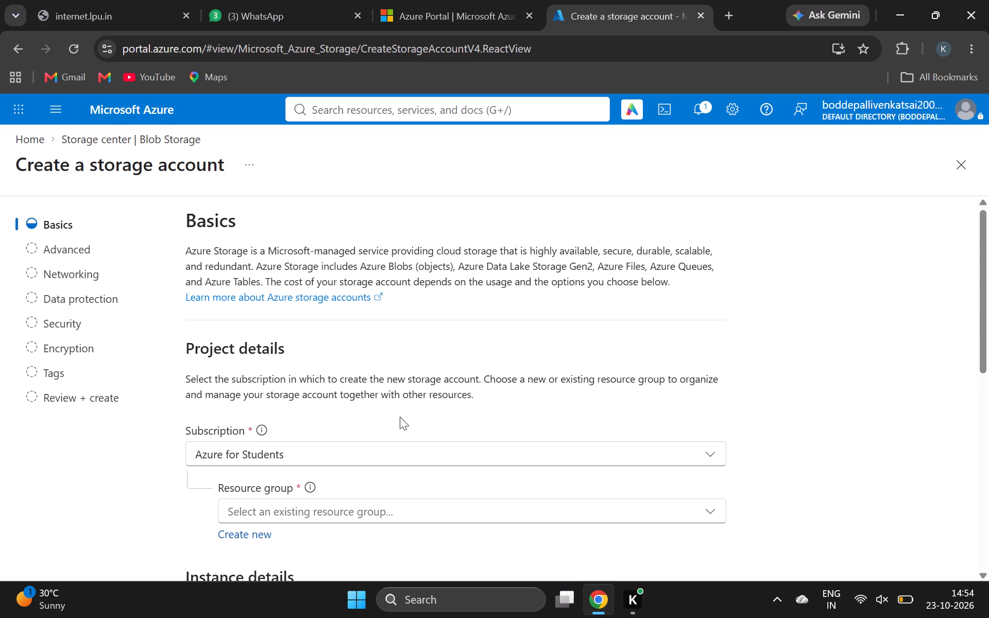
# Name the new storage account king345 in the instance details.
pyautogui.scroll(-3, 396, 420)
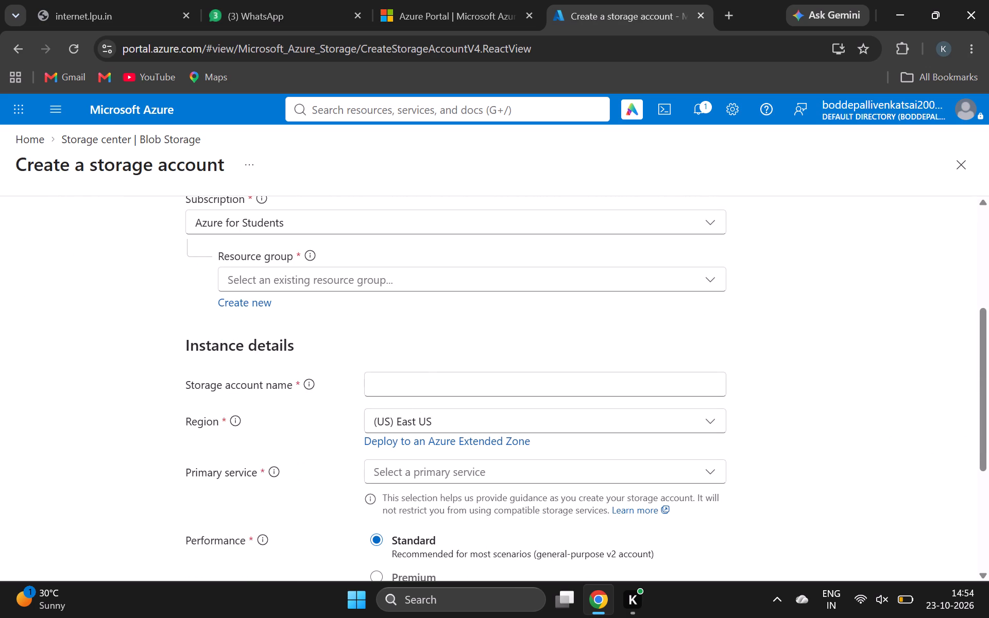
pyautogui.click(419, 383)
pyautogui.write('king')
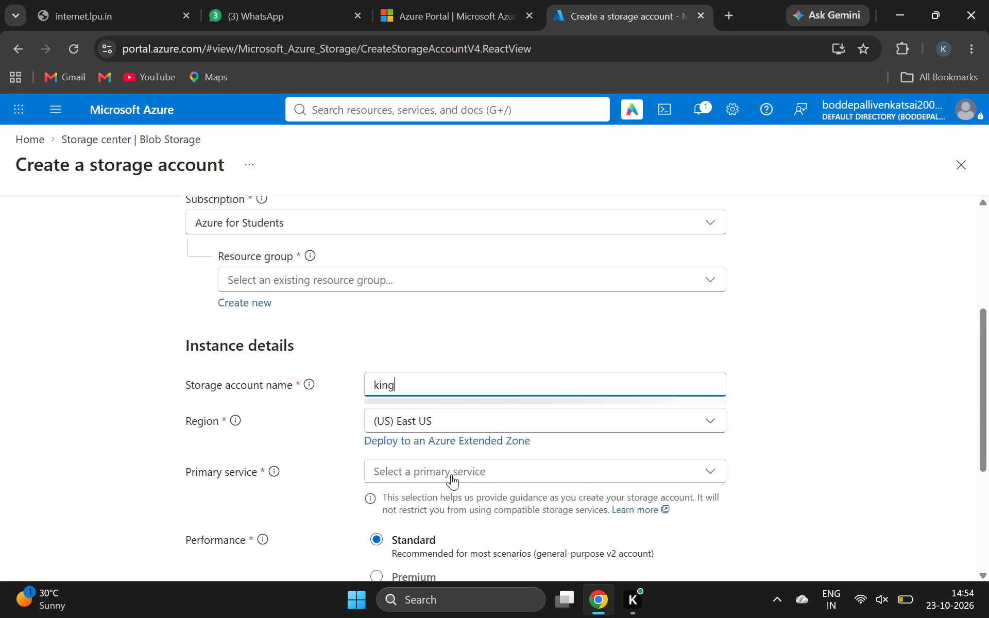
pyautogui.click(740, 434)
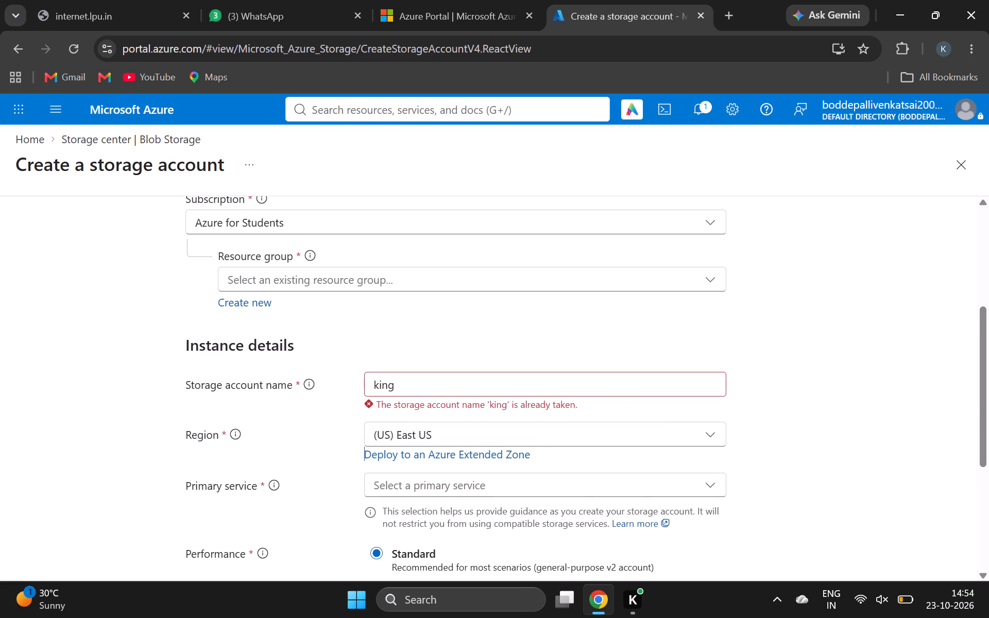
pyautogui.click(500, 372)
pyautogui.write('345')
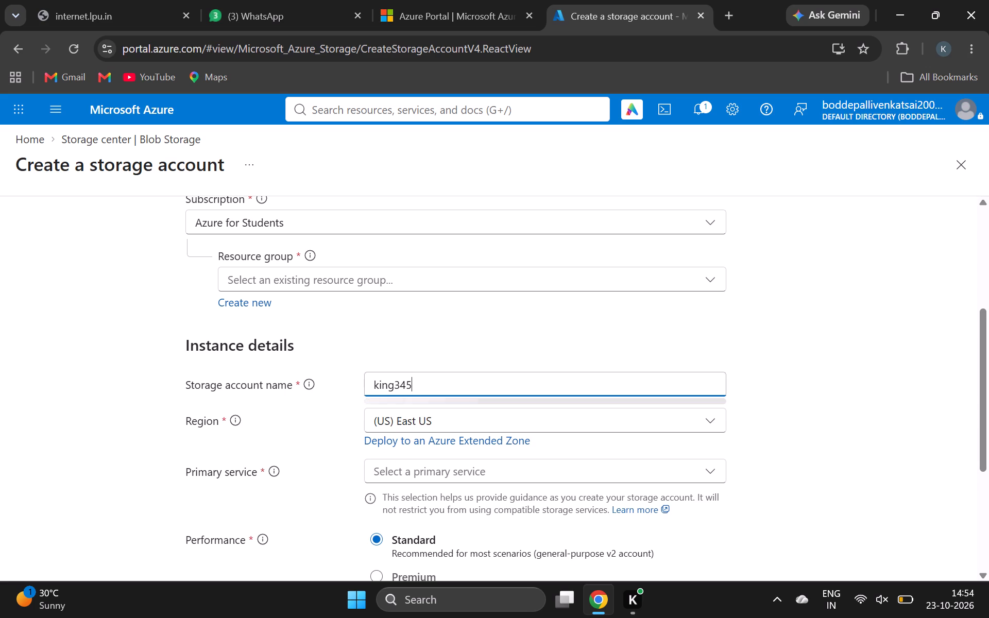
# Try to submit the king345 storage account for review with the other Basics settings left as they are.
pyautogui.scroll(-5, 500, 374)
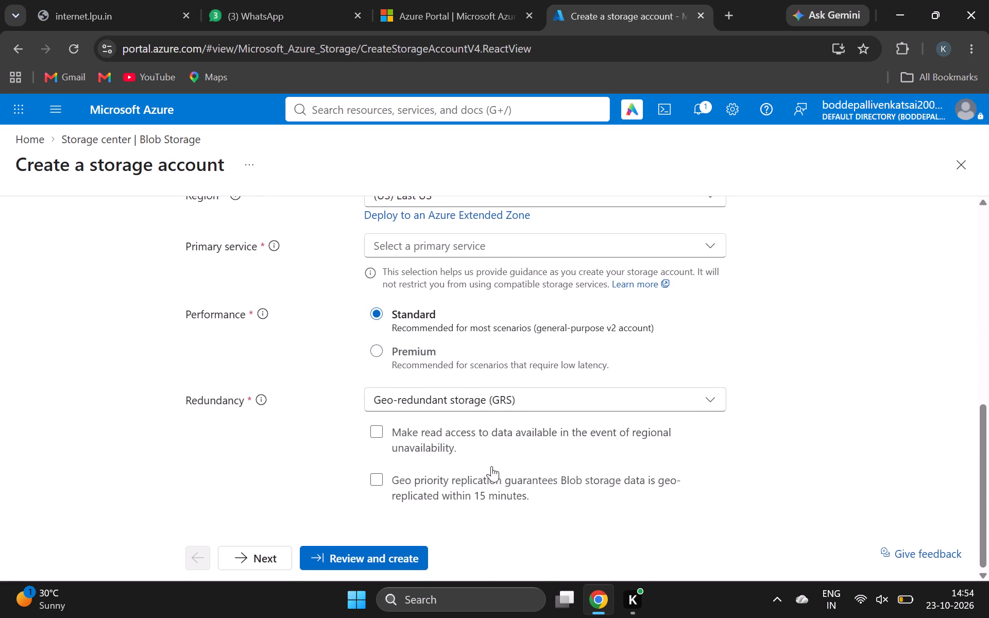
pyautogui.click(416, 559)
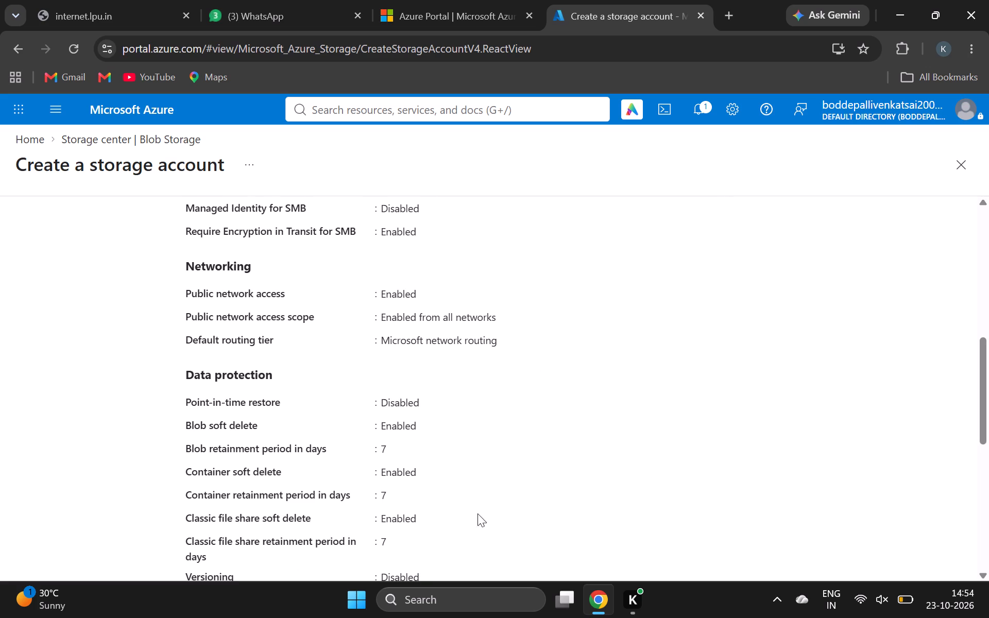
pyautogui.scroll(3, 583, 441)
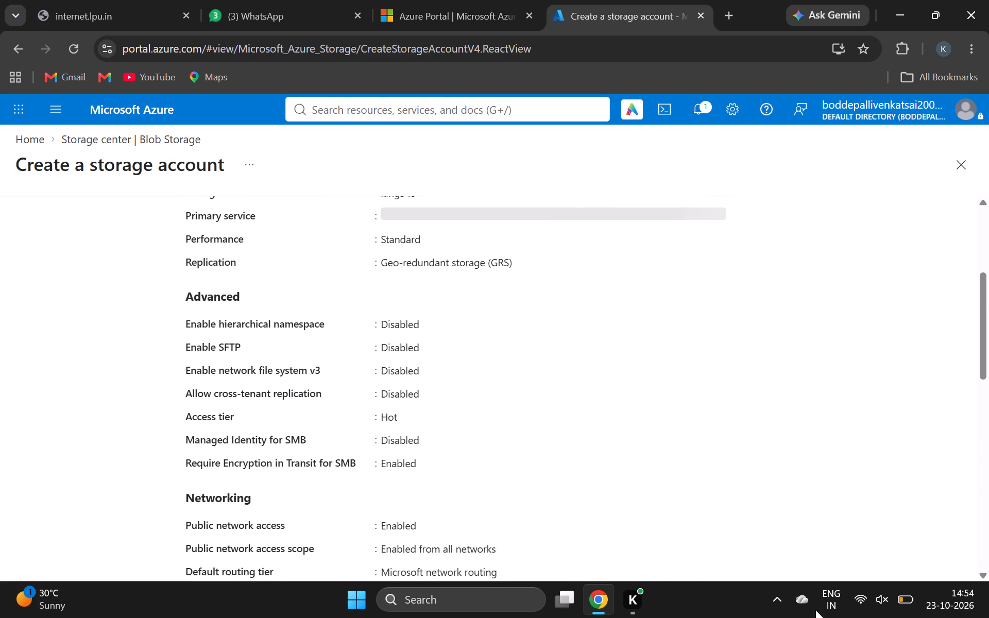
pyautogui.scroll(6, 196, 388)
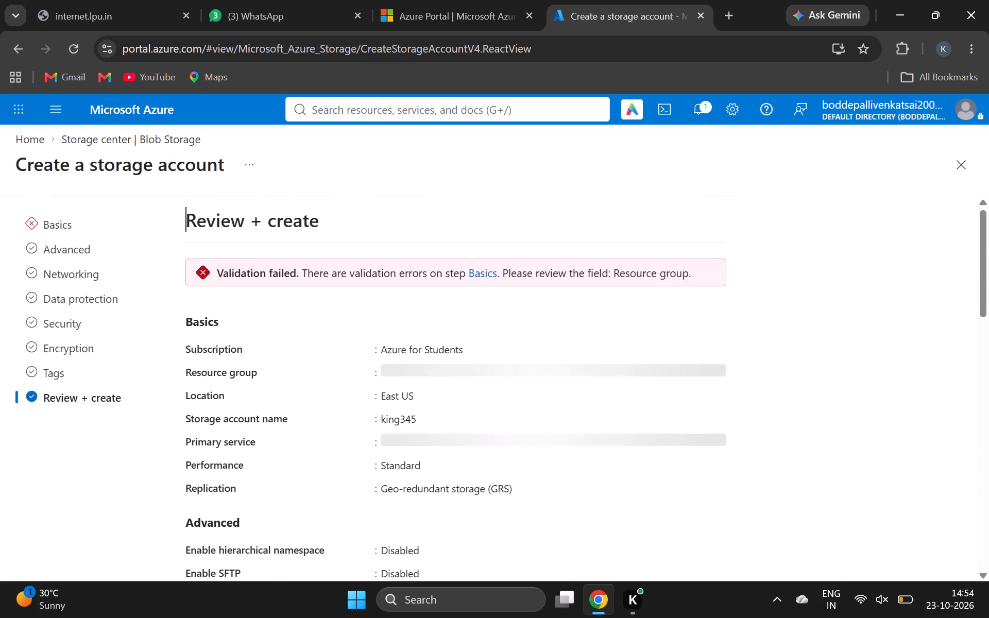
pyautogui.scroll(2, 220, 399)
# Return to the Basics settings, choose the existing resource group hru, and set the region to (Asia Pacific) Korea Central.
pyautogui.click(61, 219)
pyautogui.scroll(-1, 349, 364)
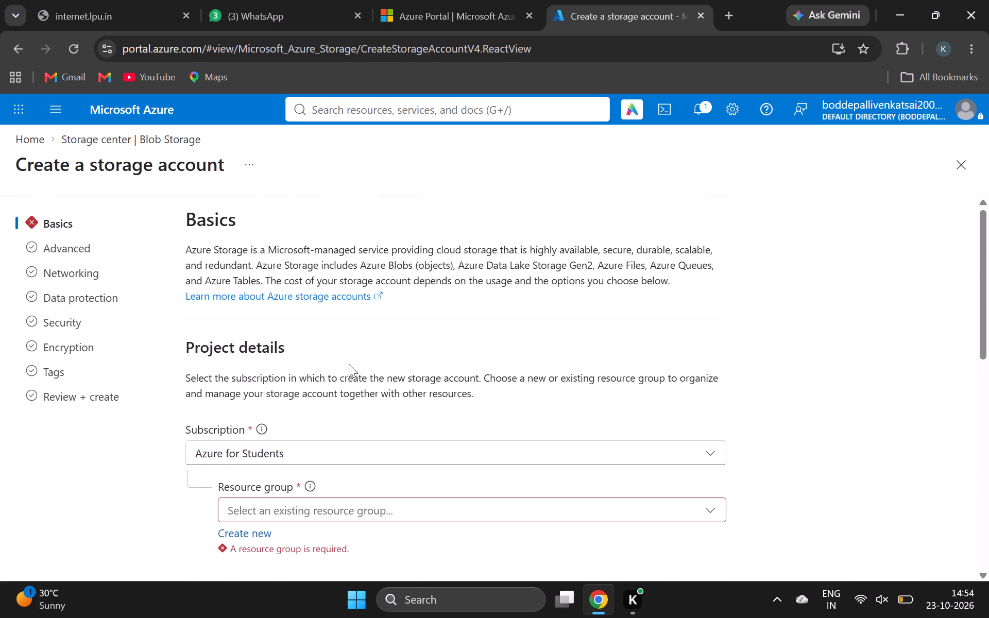
pyautogui.scroll(-1, 349, 364)
pyautogui.click(348, 364)
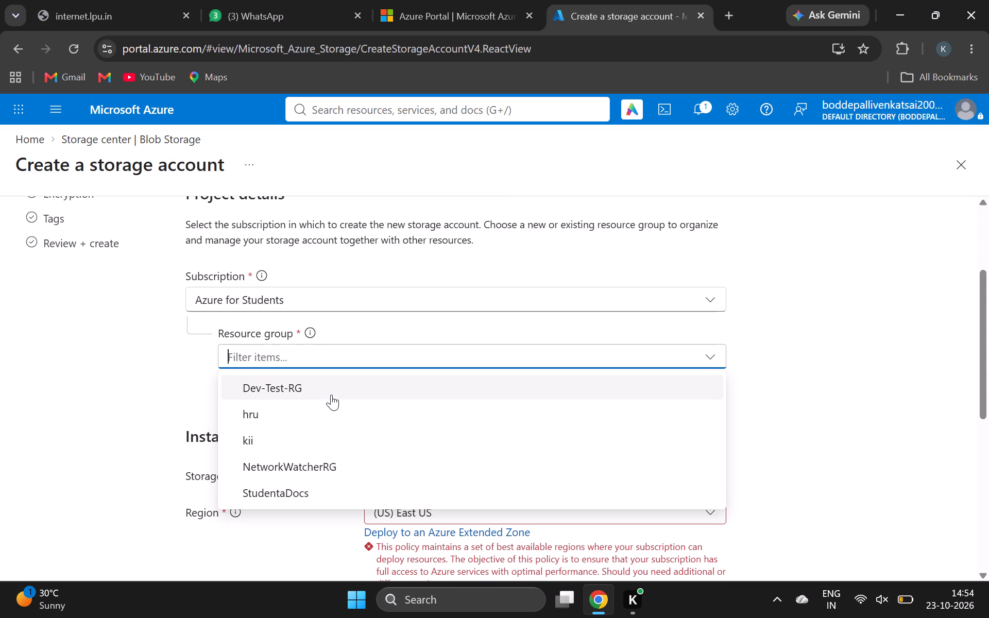
pyautogui.click(264, 419)
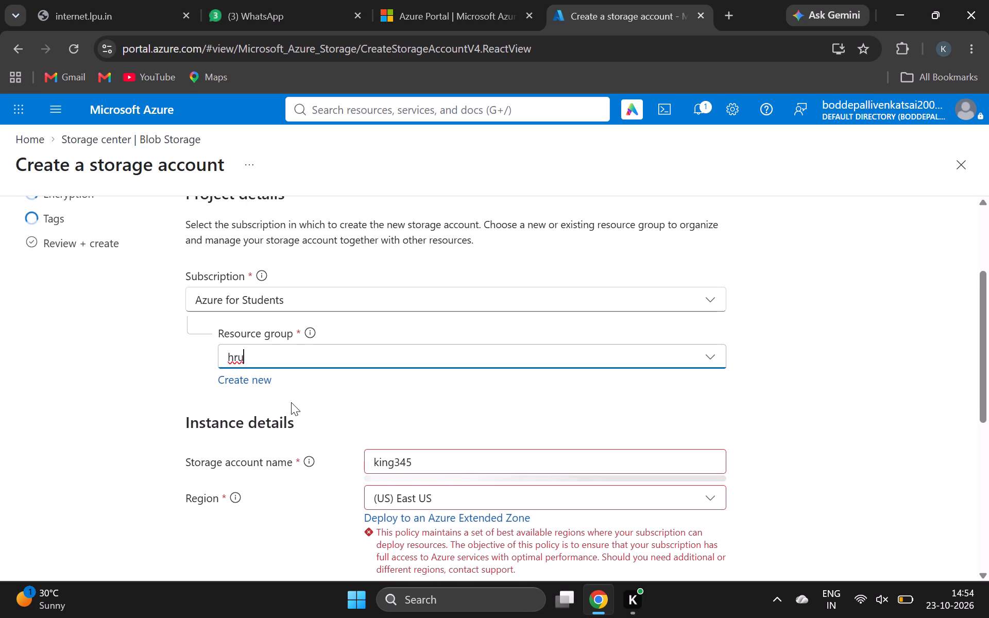
pyautogui.click(352, 386)
pyautogui.scroll(-2, 352, 386)
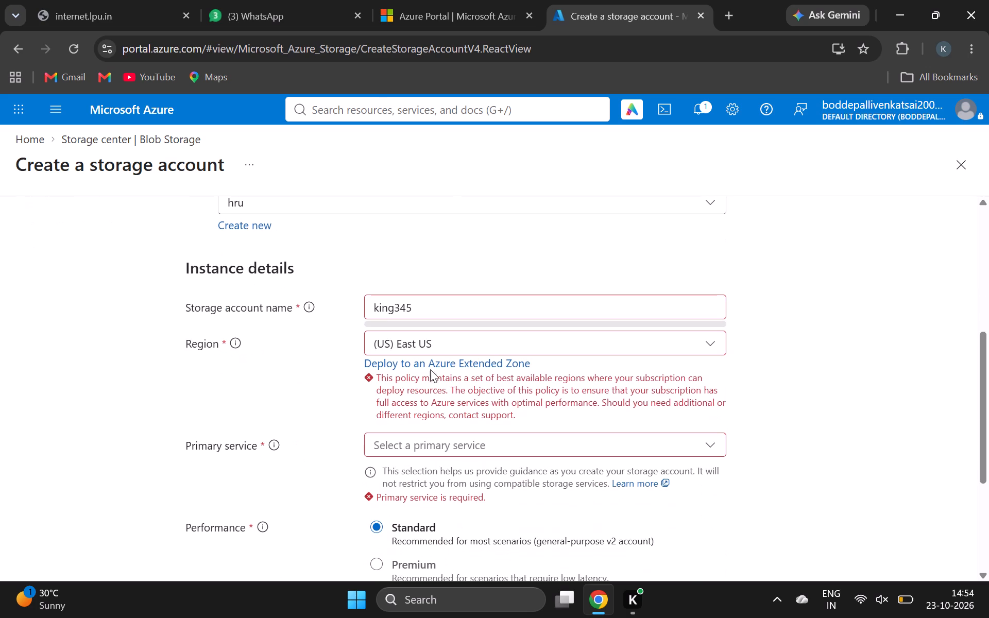
pyautogui.click(465, 349)
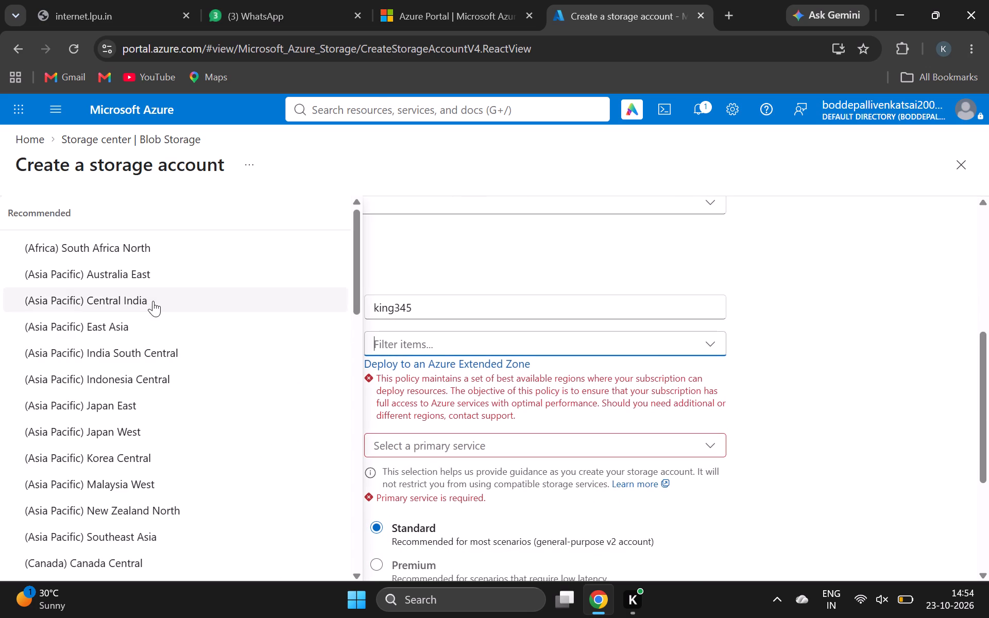
pyautogui.click(172, 449)
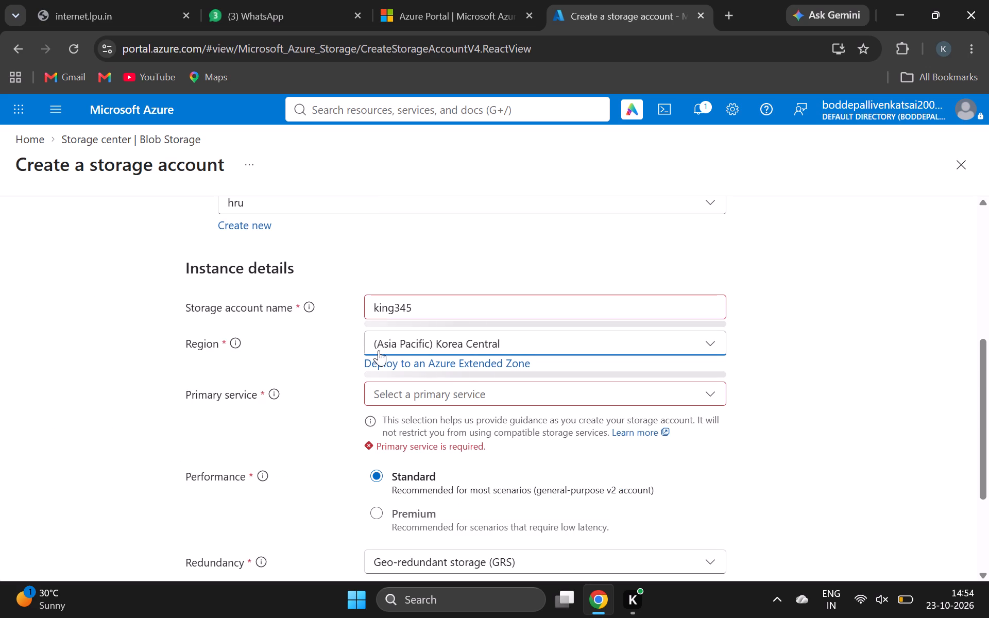
# Set the primary service to Azure Blob Storage or Azure Data Lake Storage and the primary workload to General purpose.
pyautogui.click(468, 396)
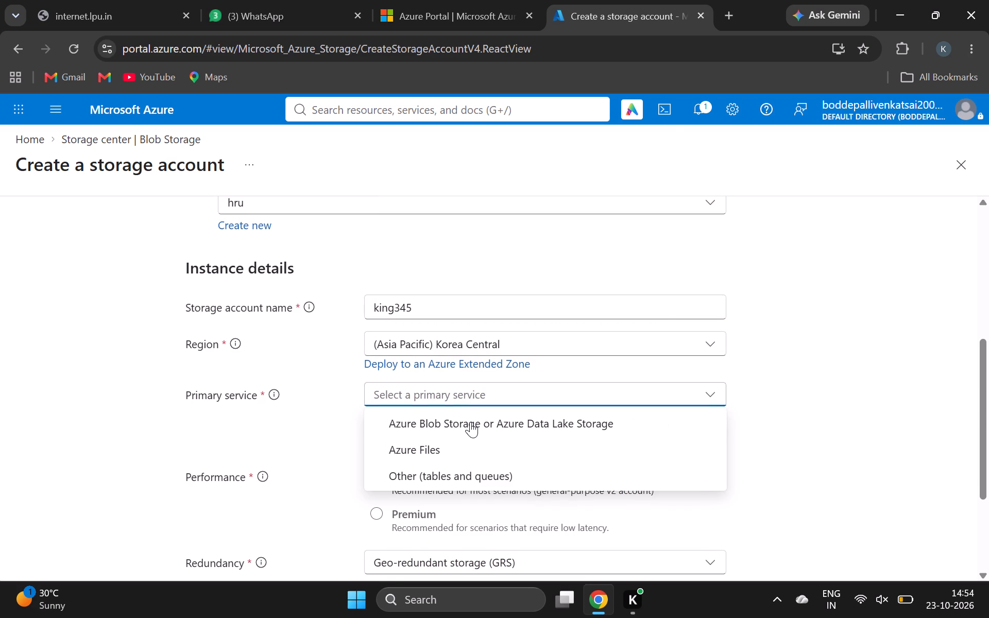
pyautogui.click(470, 422)
pyautogui.click(471, 473)
pyautogui.click(471, 471)
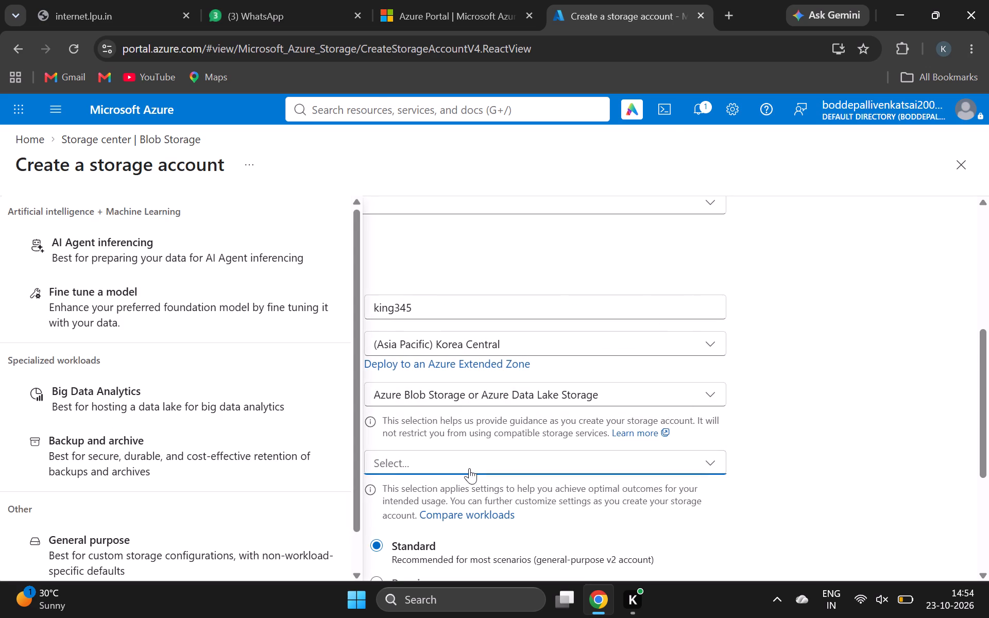
pyautogui.click(157, 539)
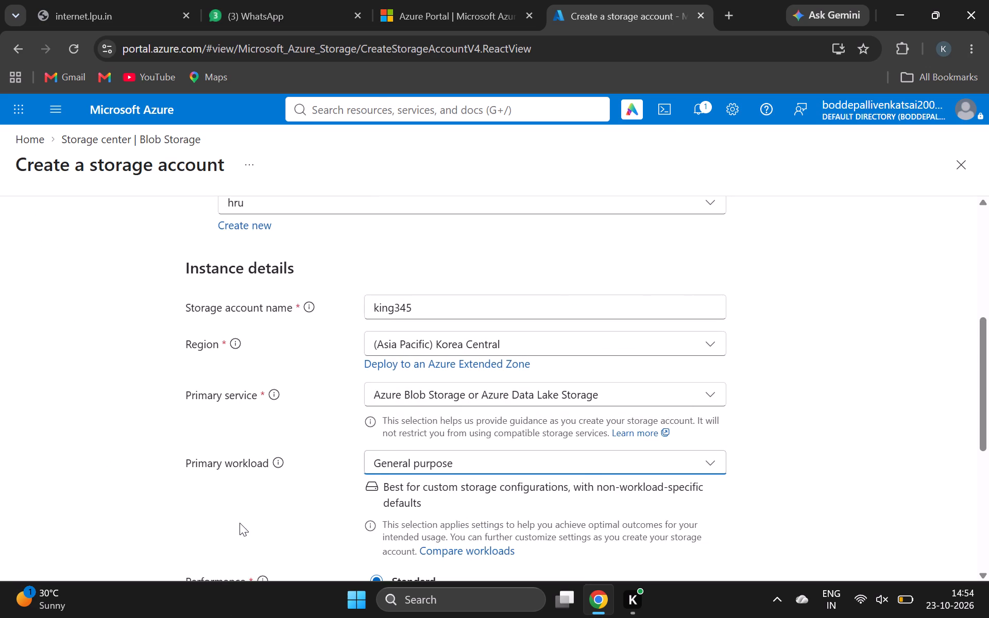
# Submit the king345 storage account for review, check its configuration summary, and create the account.
pyautogui.scroll(-6, 243, 522)
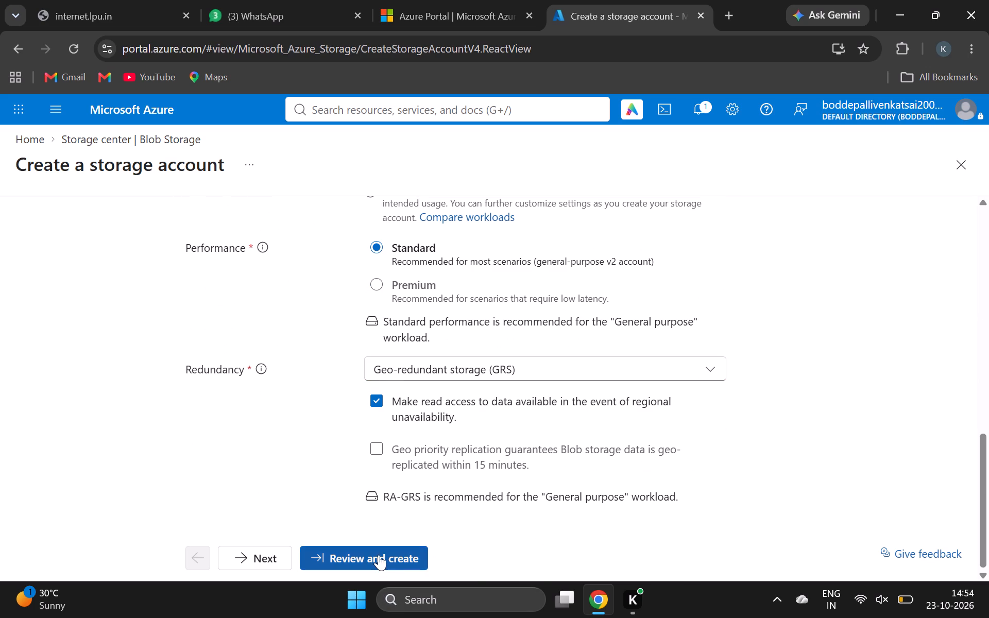
pyautogui.click(379, 555)
pyautogui.scroll(-2, 382, 449)
pyautogui.scroll(15, 382, 449)
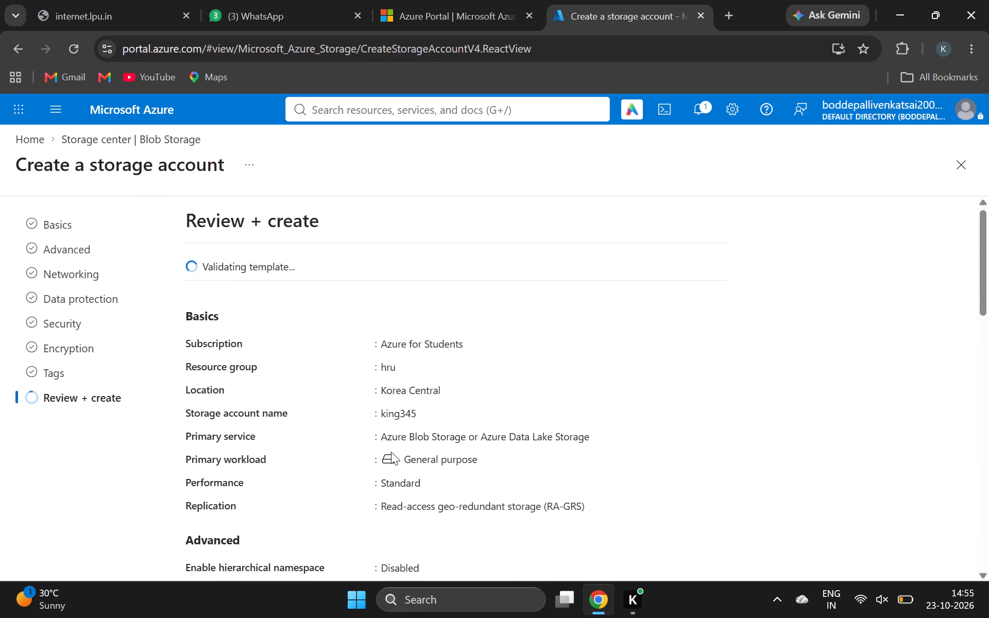
pyautogui.scroll(-4, 457, 432)
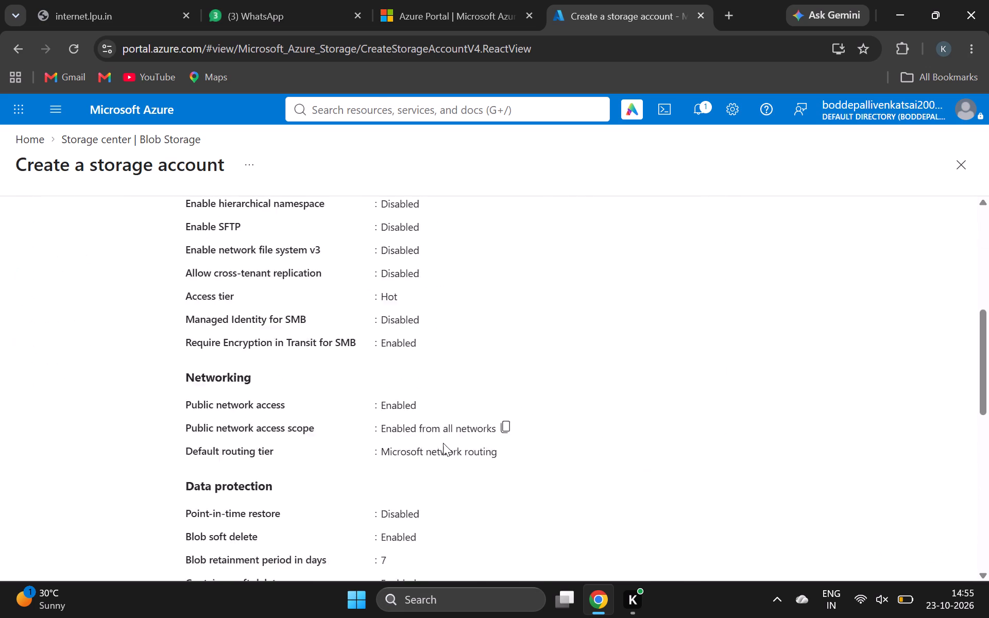
pyautogui.scroll(-9, 443, 443)
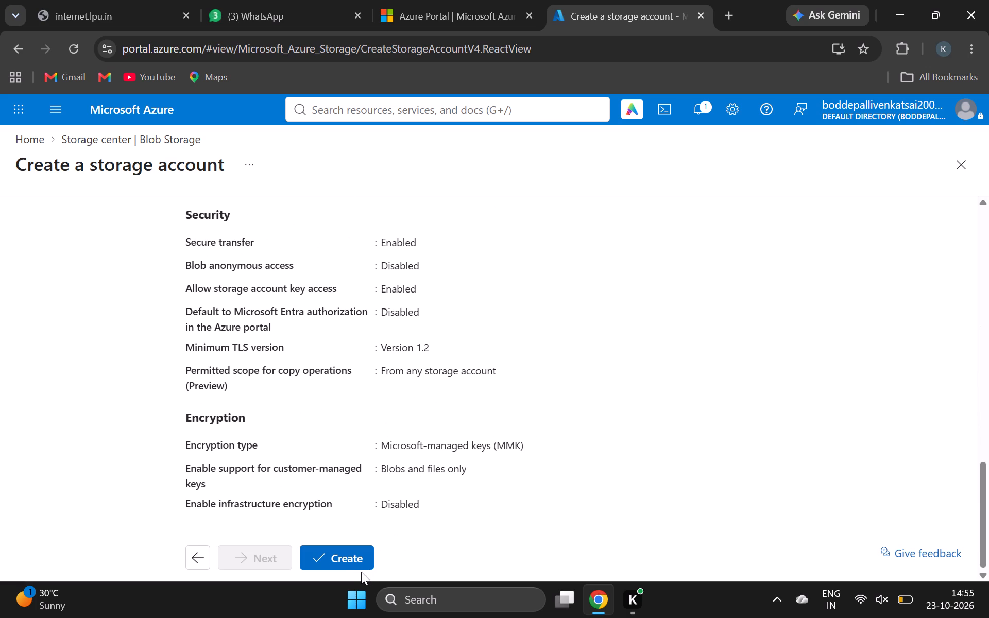
pyautogui.scroll(5, 431, 494)
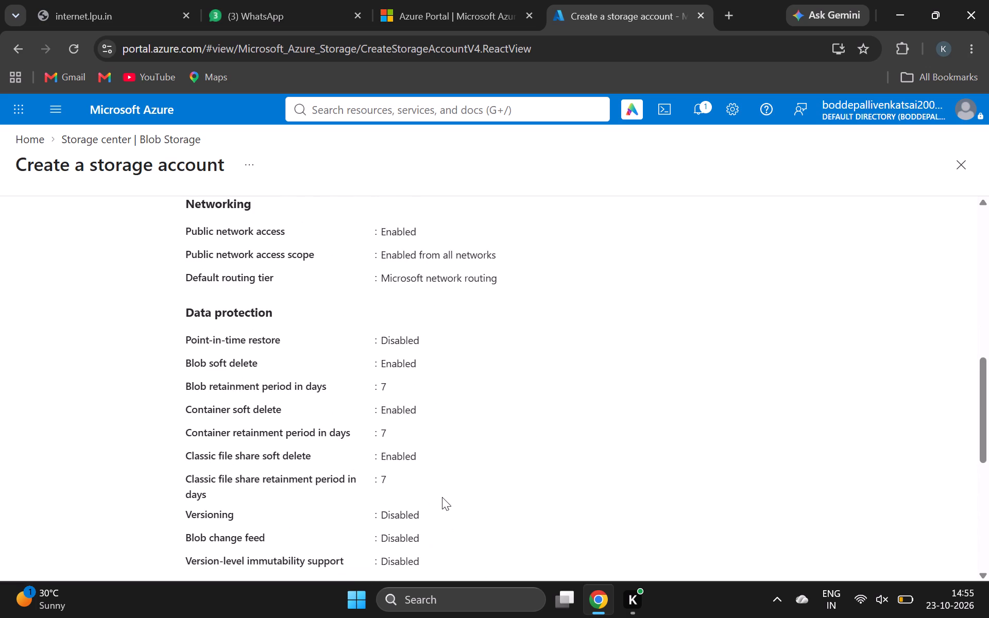
pyautogui.scroll(7, 442, 497)
pyautogui.scroll(-9, 444, 504)
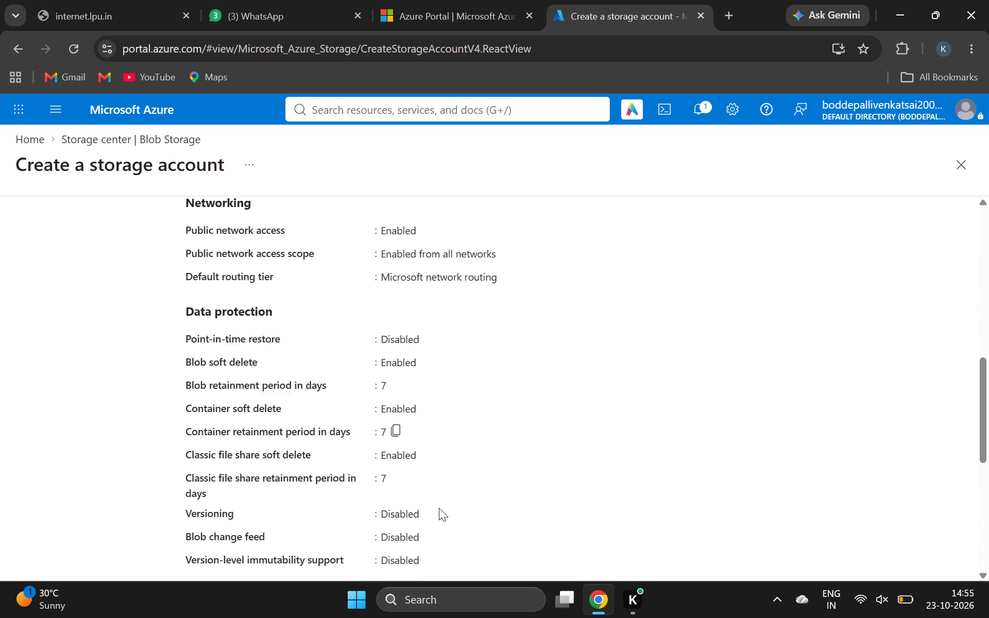
pyautogui.scroll(-4, 428, 512)
pyautogui.click(365, 559)
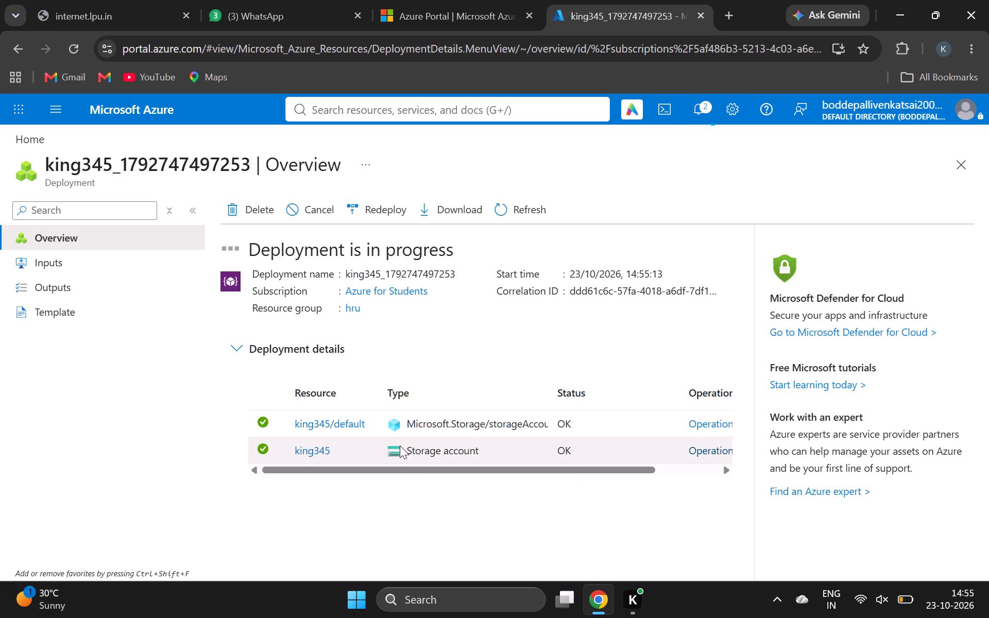
# Open the new king345 storage account from its completed deployment.
pyautogui.scroll(-2, 409, 460)
pyautogui.scroll(2, 606, 389)
pyautogui.scroll(1, 560, 376)
pyautogui.scroll(-1, 556, 368)
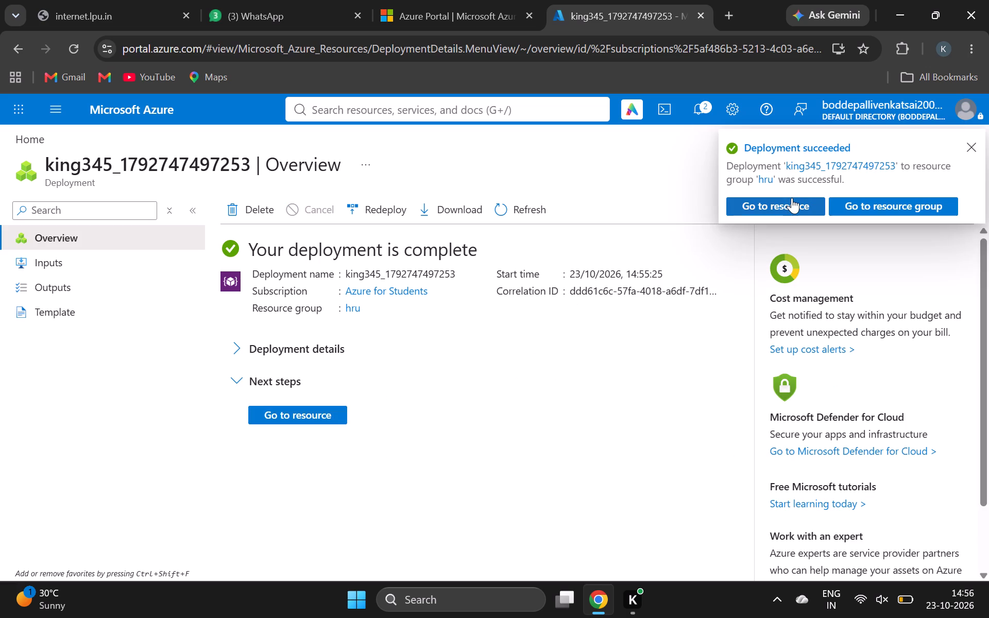
pyautogui.click(286, 416)
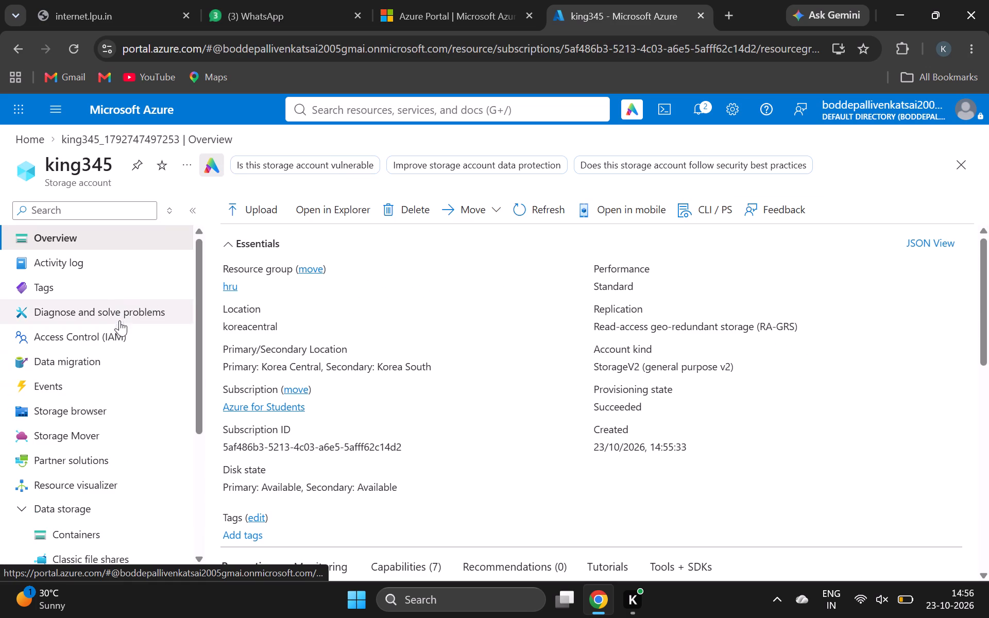
# Create a container named dest in the king345 storage account while setting up a blob upload.
pyautogui.scroll(-2, 125, 485)
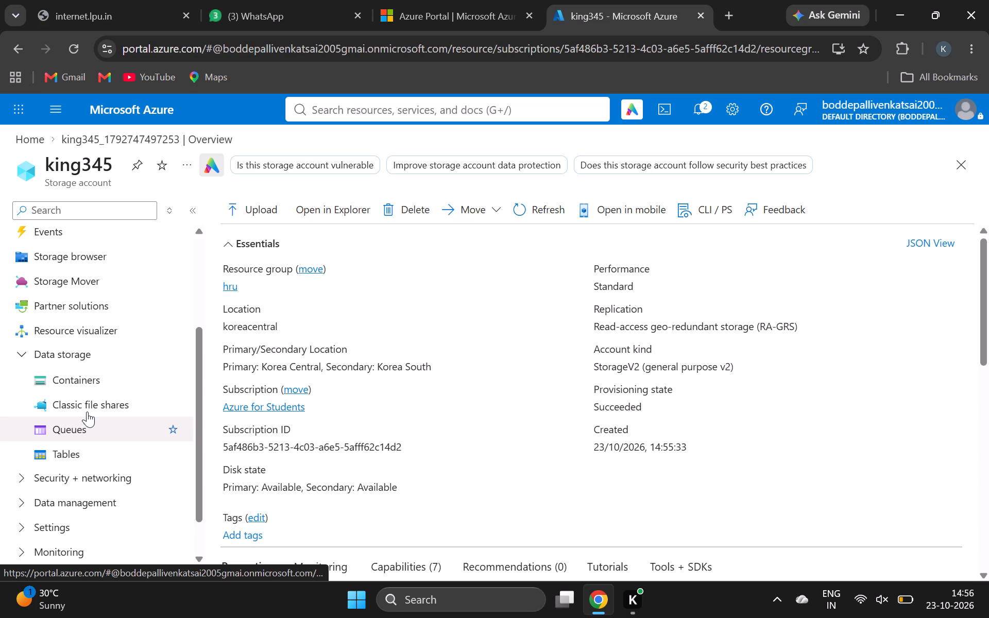
pyautogui.click(72, 377)
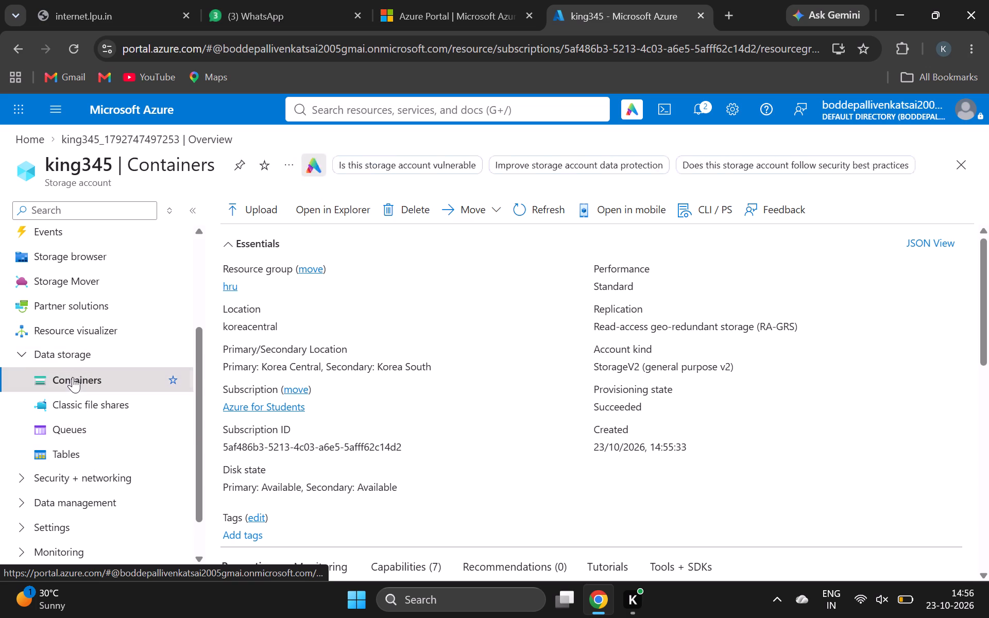
pyautogui.click(343, 208)
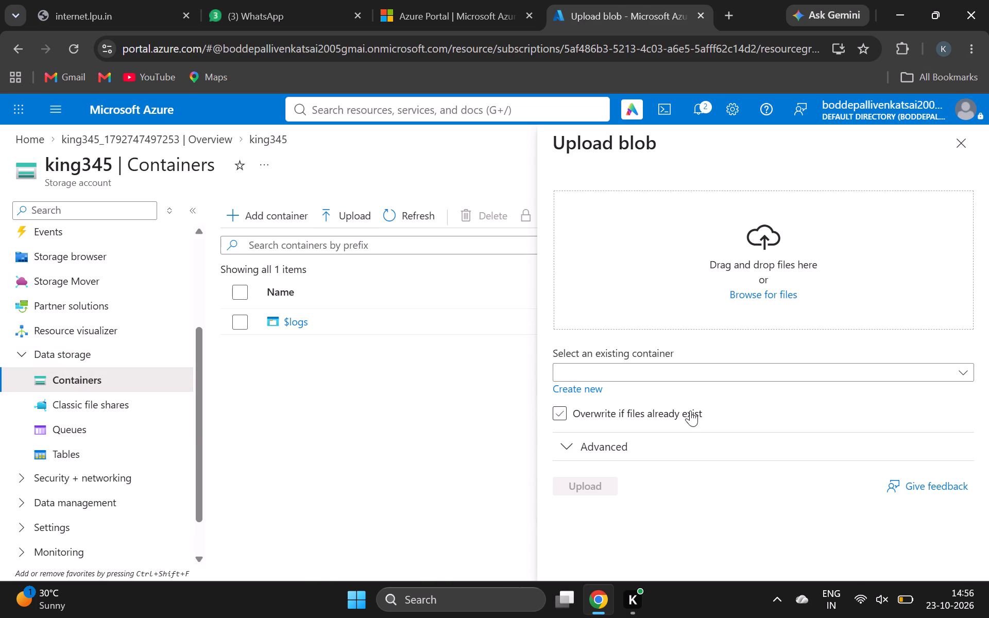
pyautogui.click(589, 391)
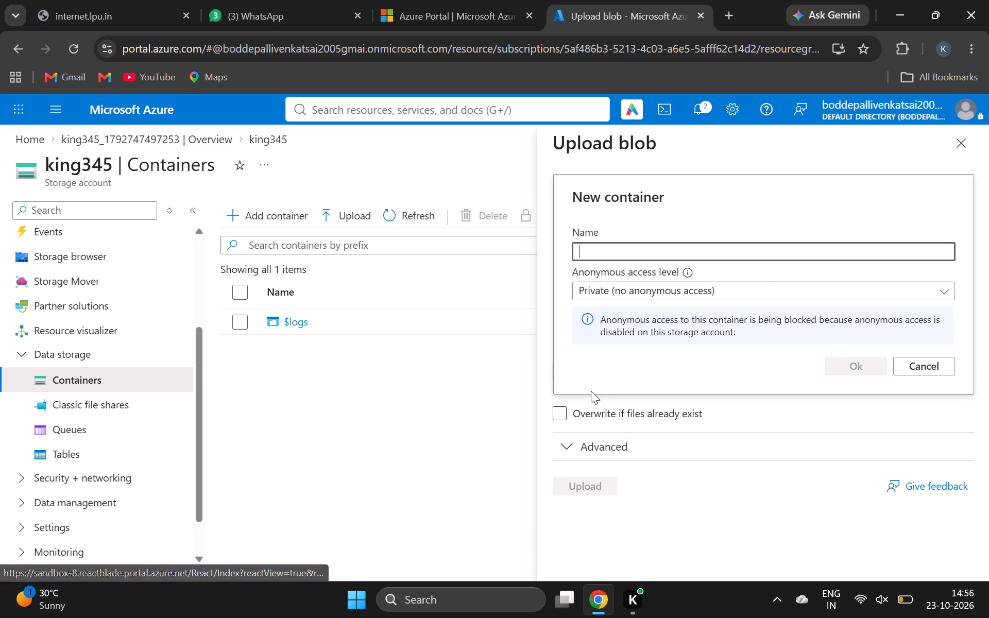
pyautogui.write('dest')
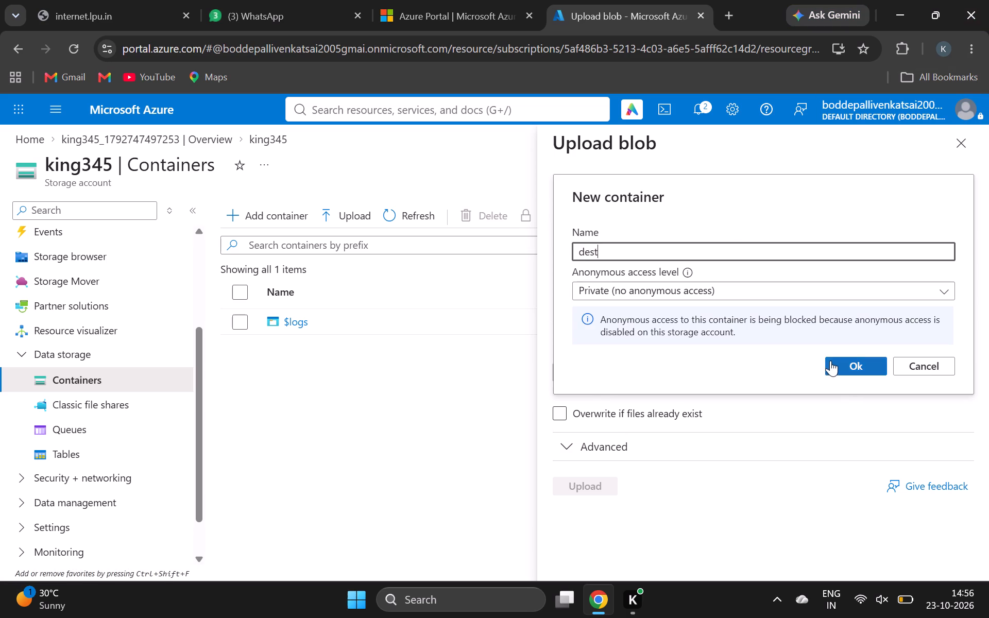
pyautogui.click(831, 360)
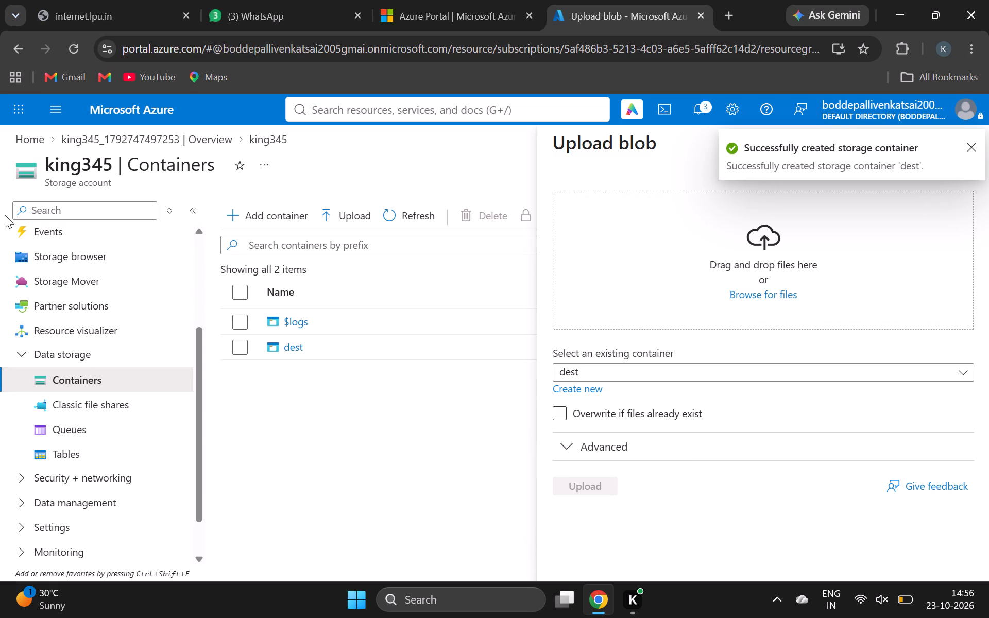
# Return to the portal home and open the object replication settings of storage account sfegs.
pyautogui.click(20, 133)
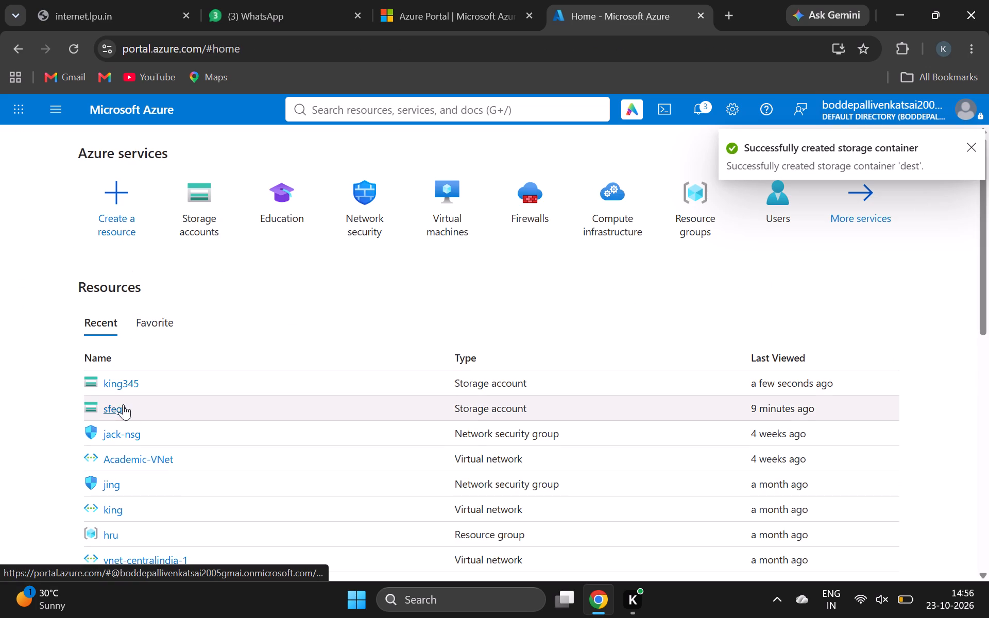
pyautogui.click(122, 406)
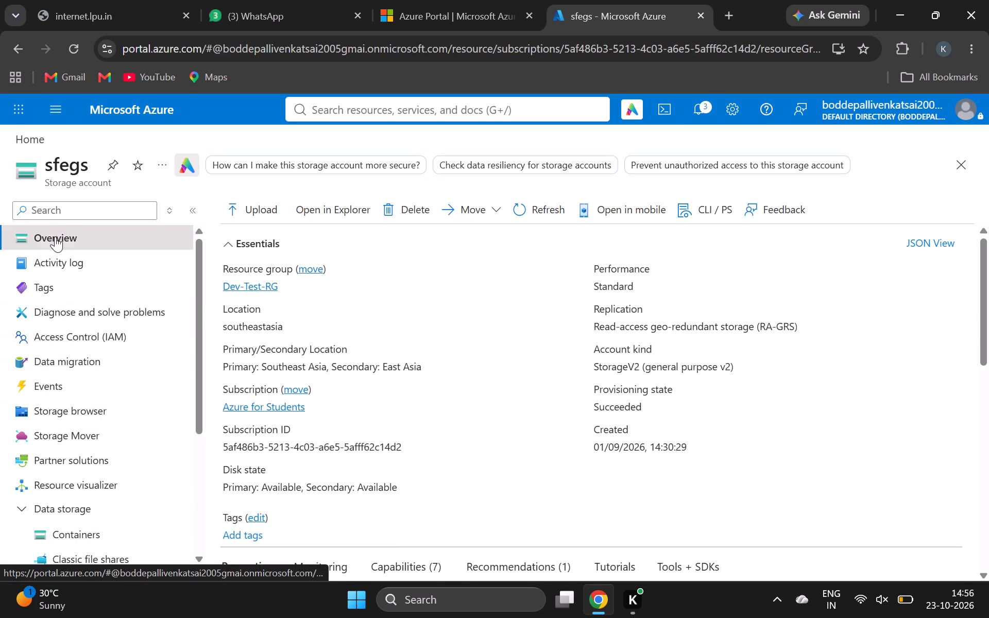
pyautogui.scroll(-2, 67, 394)
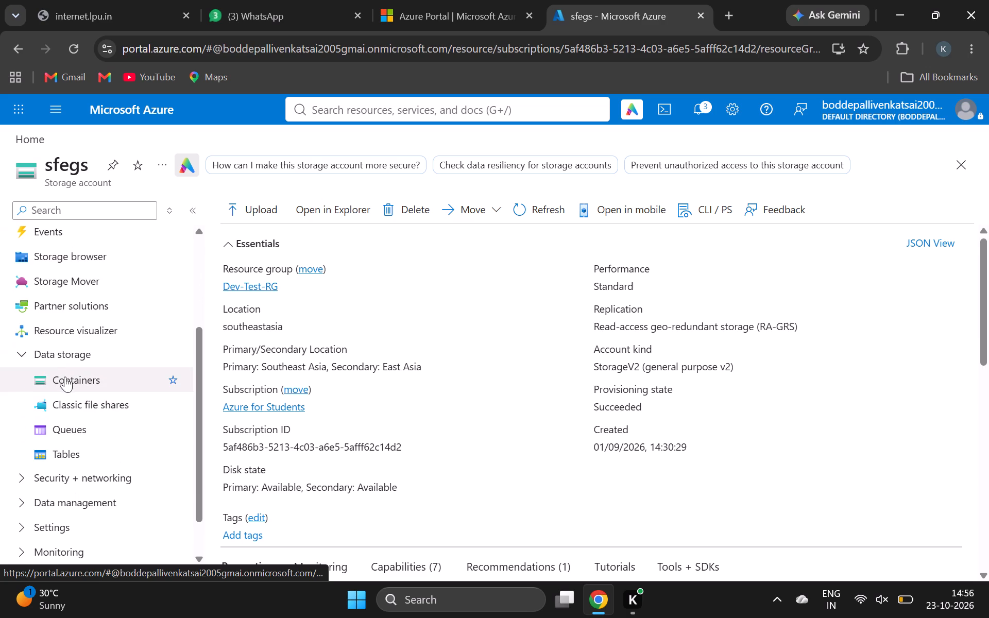
pyautogui.click(49, 216)
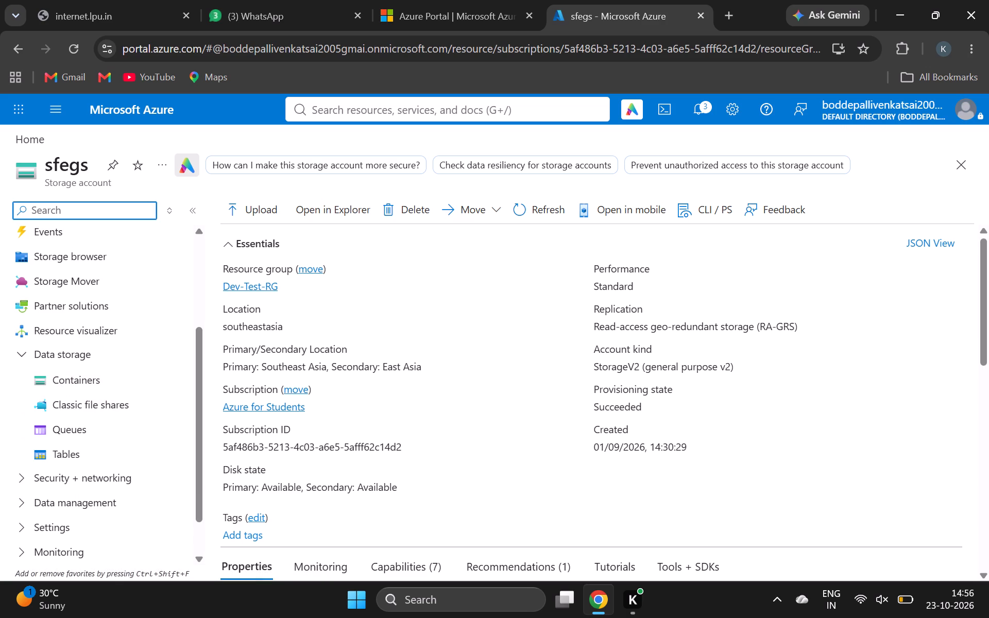
pyautogui.write('obj')
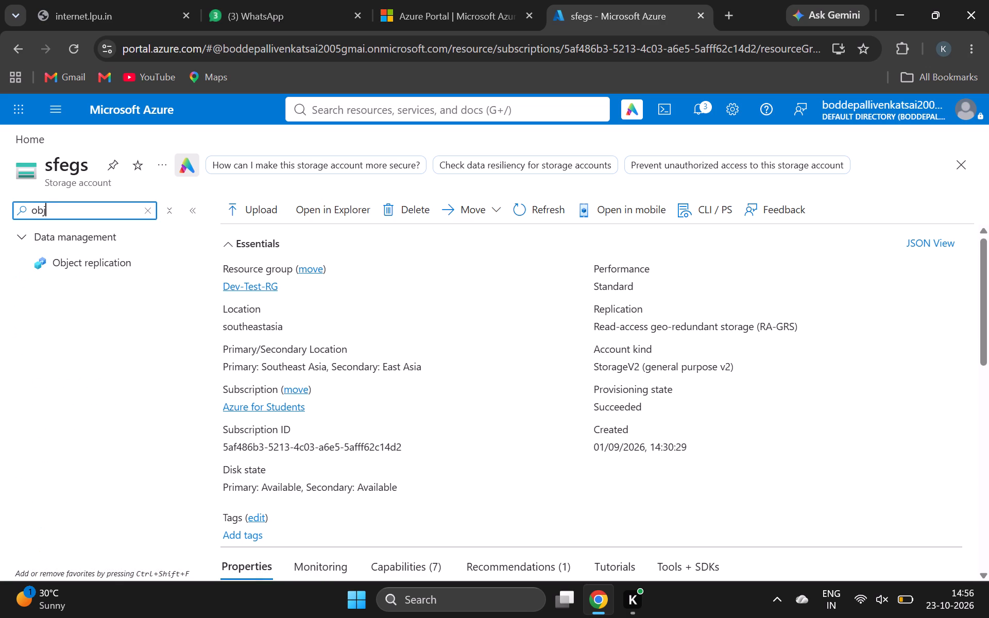
pyautogui.click(64, 271)
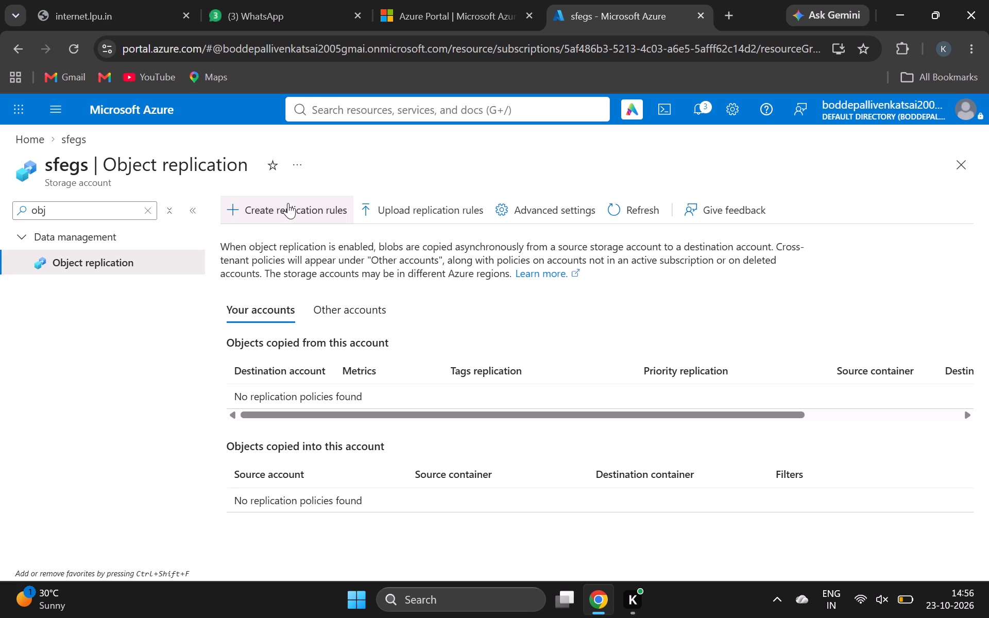
# Start new replication rules with king345 as the destination storage account and enable tags replication and priority replication.
pyautogui.click(288, 203)
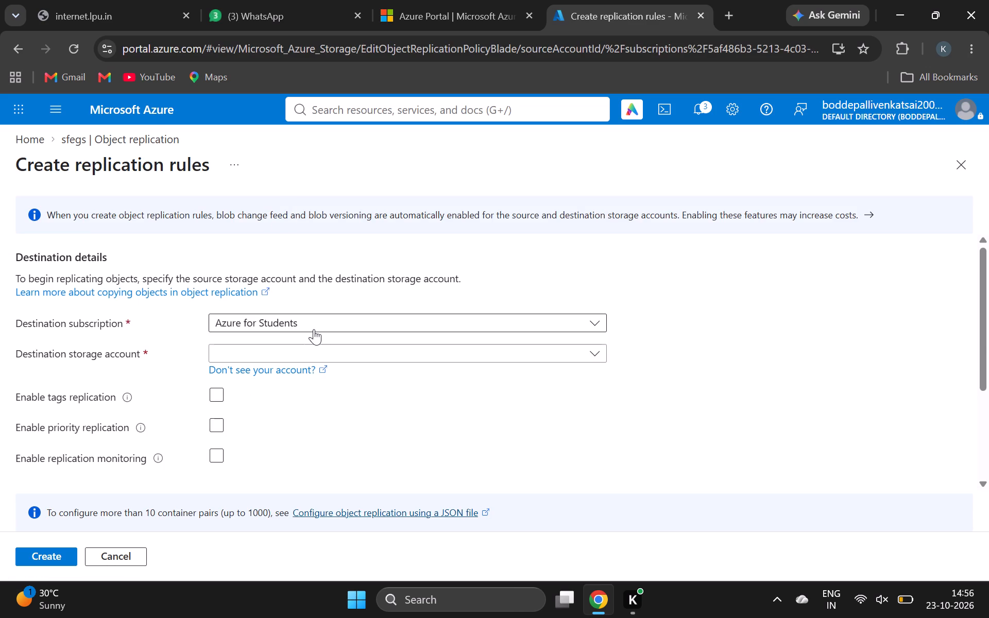
pyautogui.click(314, 353)
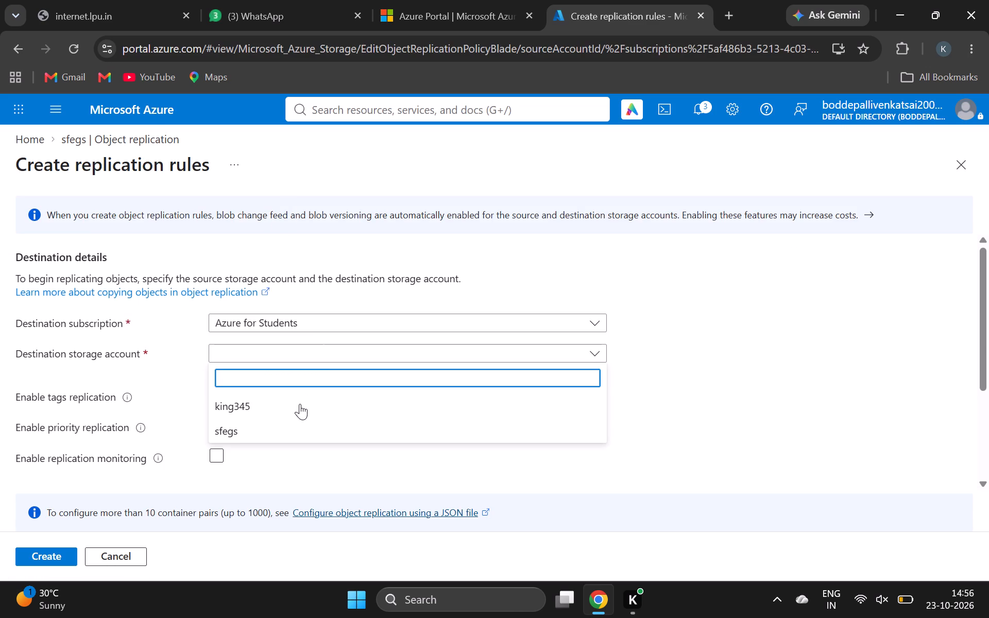
pyautogui.click(288, 411)
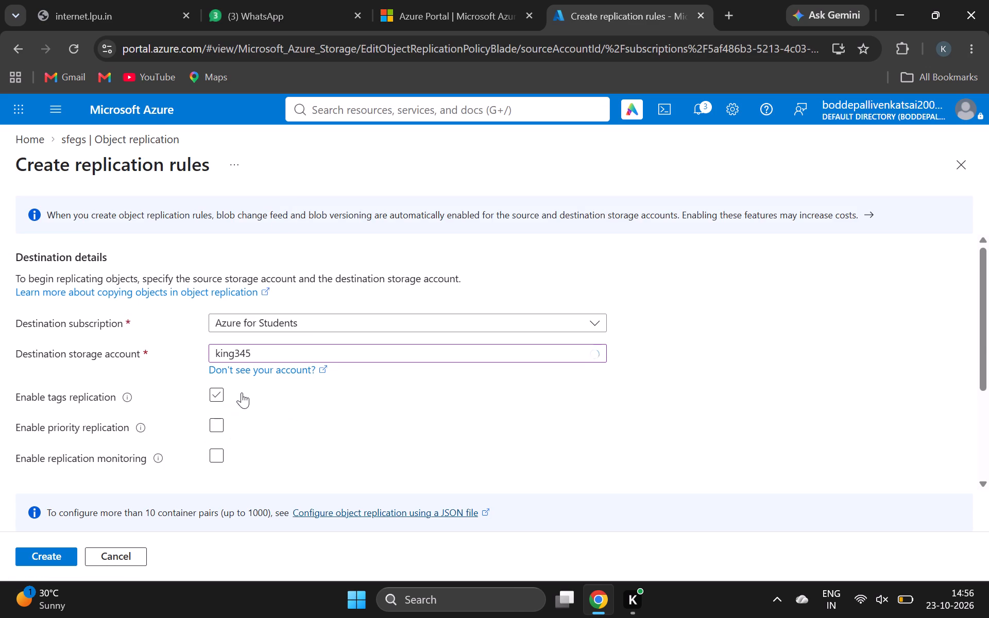
pyautogui.click(223, 392)
pyautogui.click(220, 422)
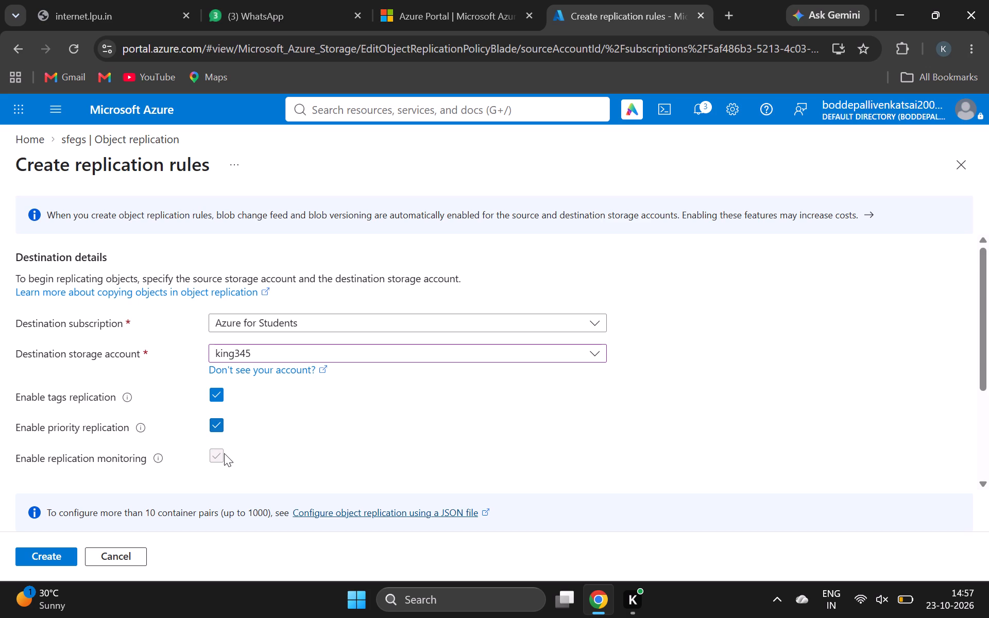
pyautogui.click(224, 453)
# Pair source container koms with destination container dest, create the replication rules, and dismiss the notifications.
pyautogui.scroll(-5, 282, 439)
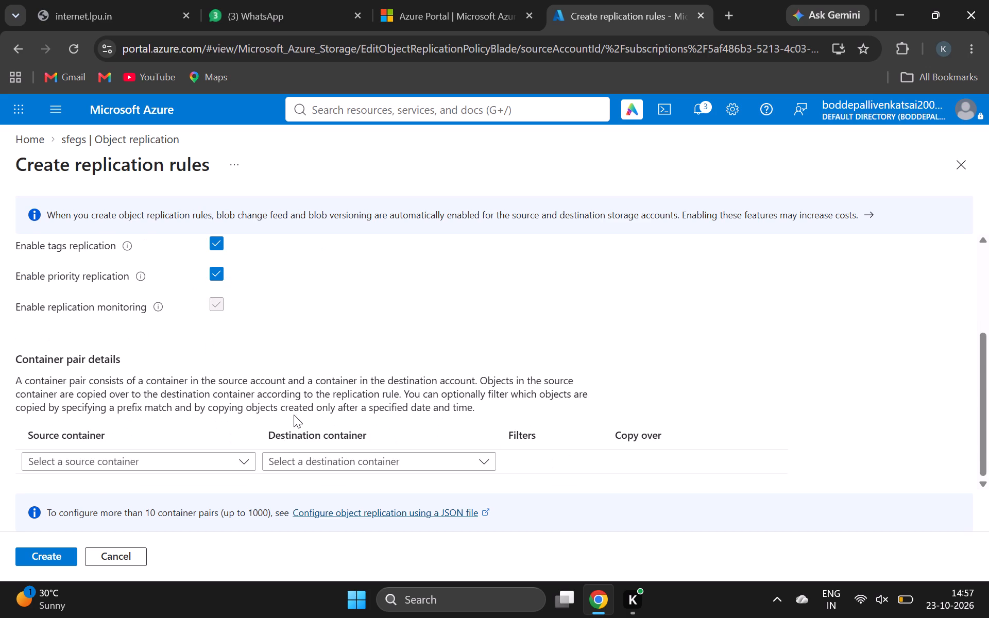
pyautogui.click(233, 466)
pyautogui.click(177, 517)
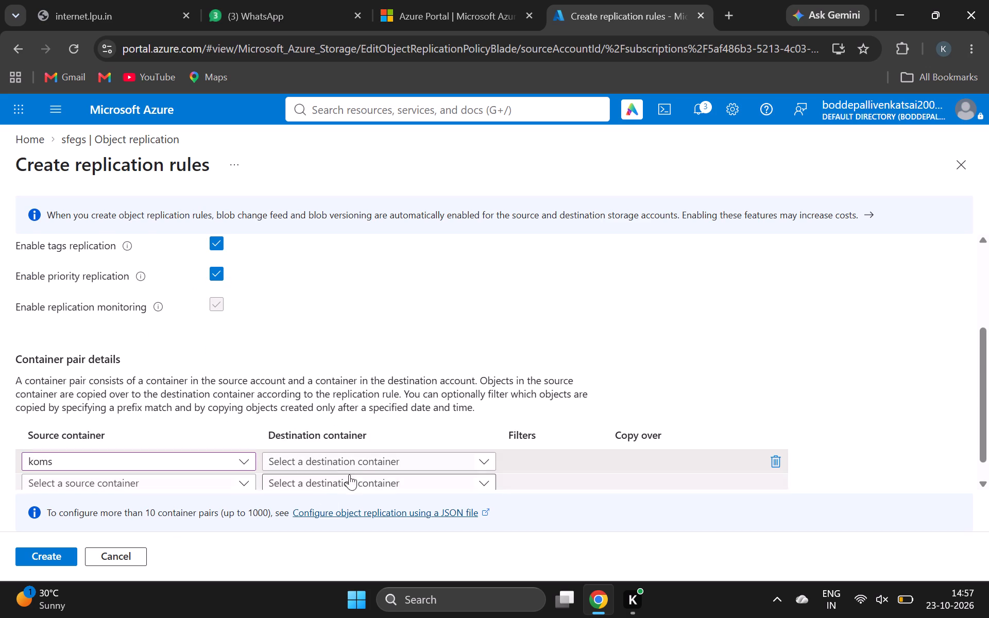
pyautogui.click(355, 460)
pyautogui.click(332, 508)
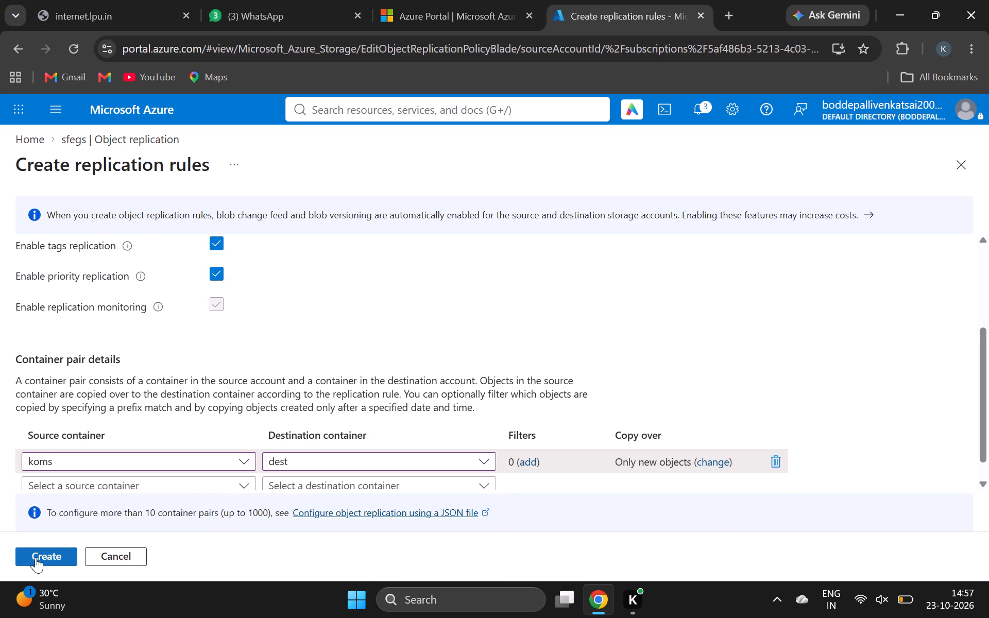
pyautogui.click(36, 557)
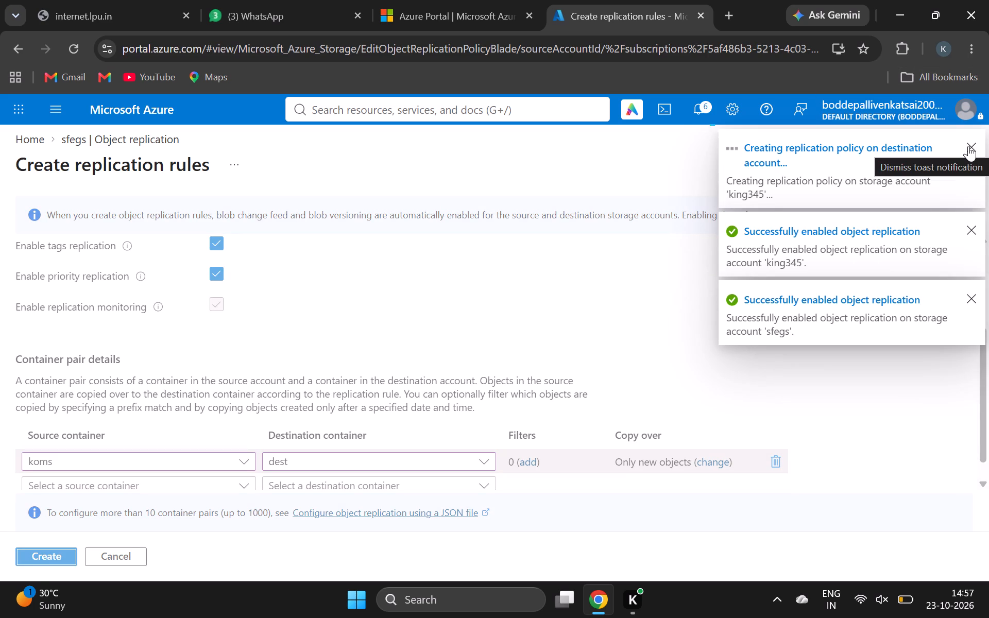
pyautogui.click(969, 146)
pyautogui.click(970, 146)
pyautogui.click(971, 146)
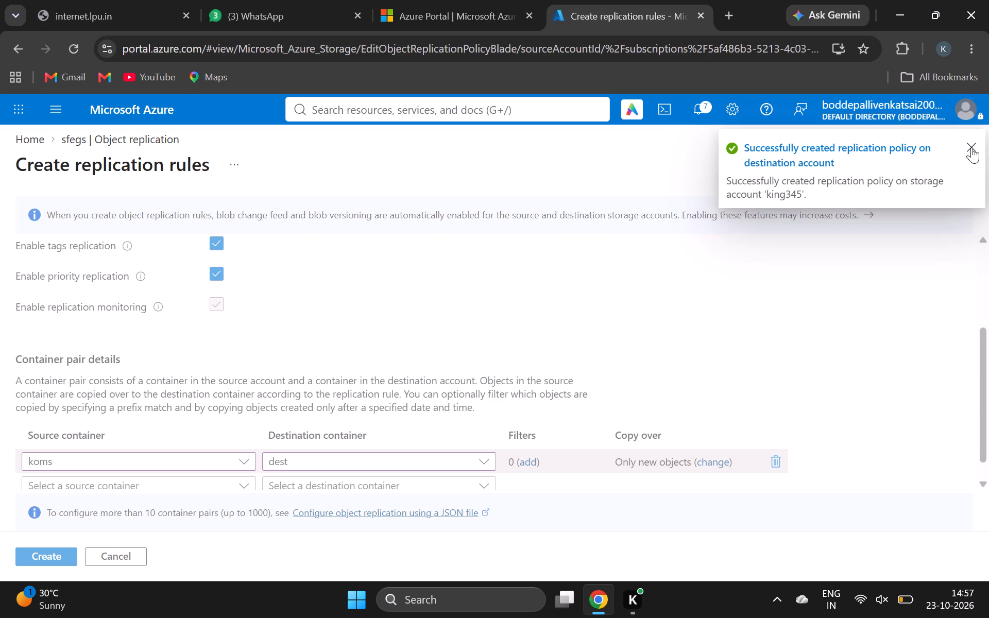
pyautogui.click(971, 147)
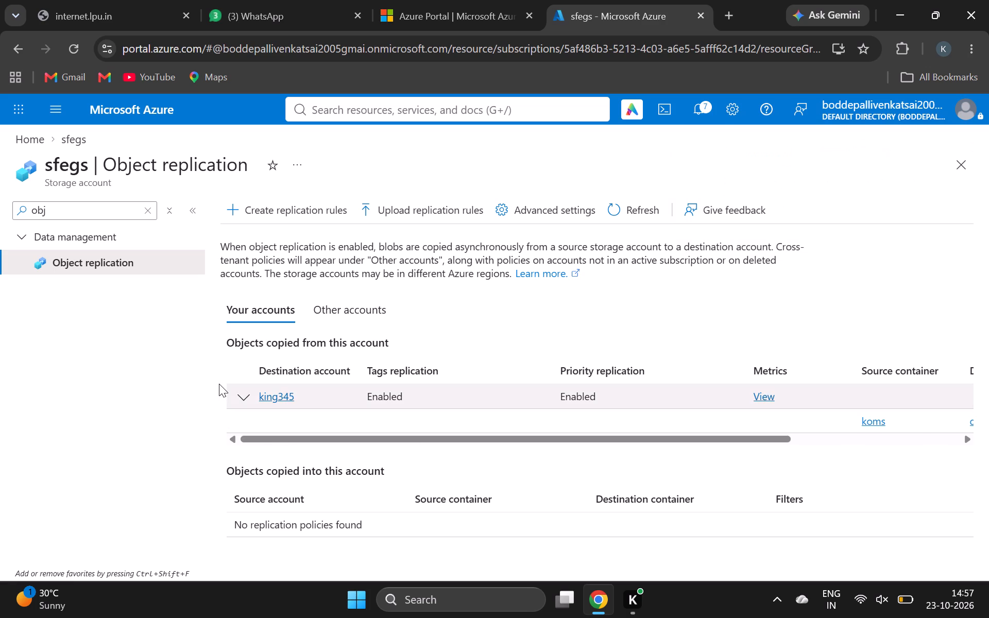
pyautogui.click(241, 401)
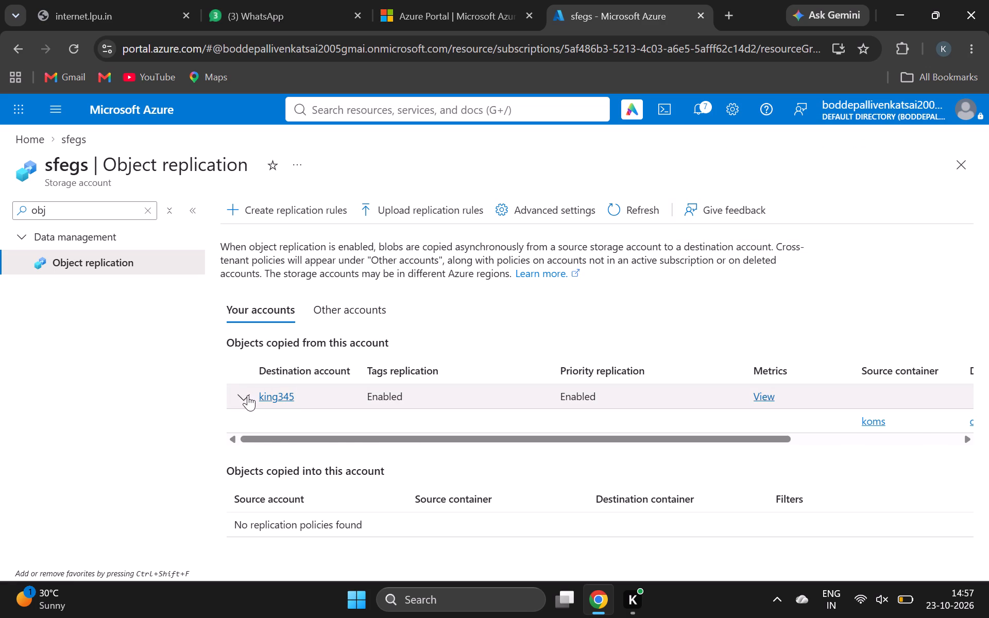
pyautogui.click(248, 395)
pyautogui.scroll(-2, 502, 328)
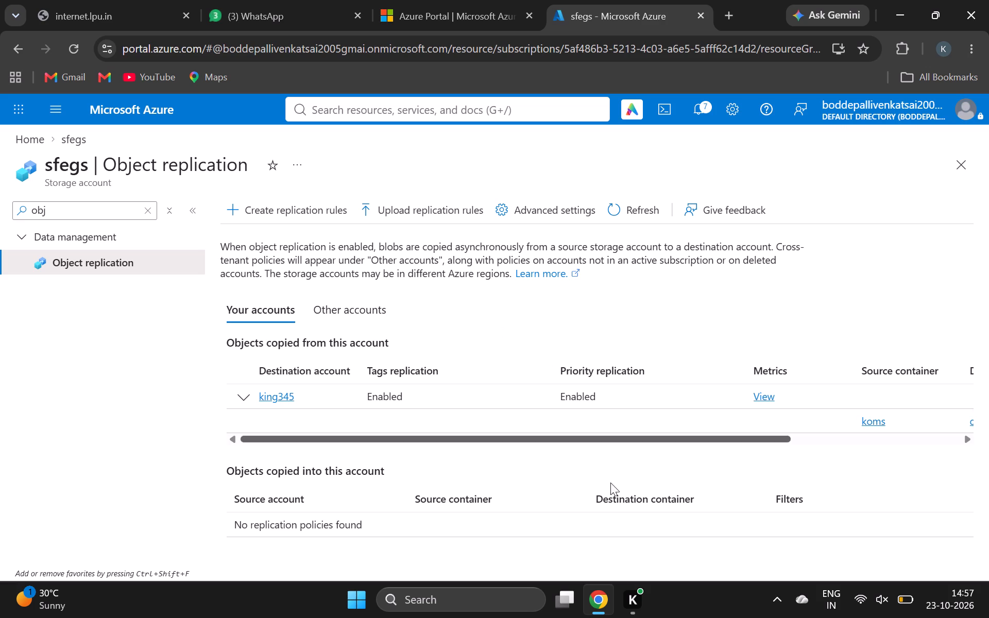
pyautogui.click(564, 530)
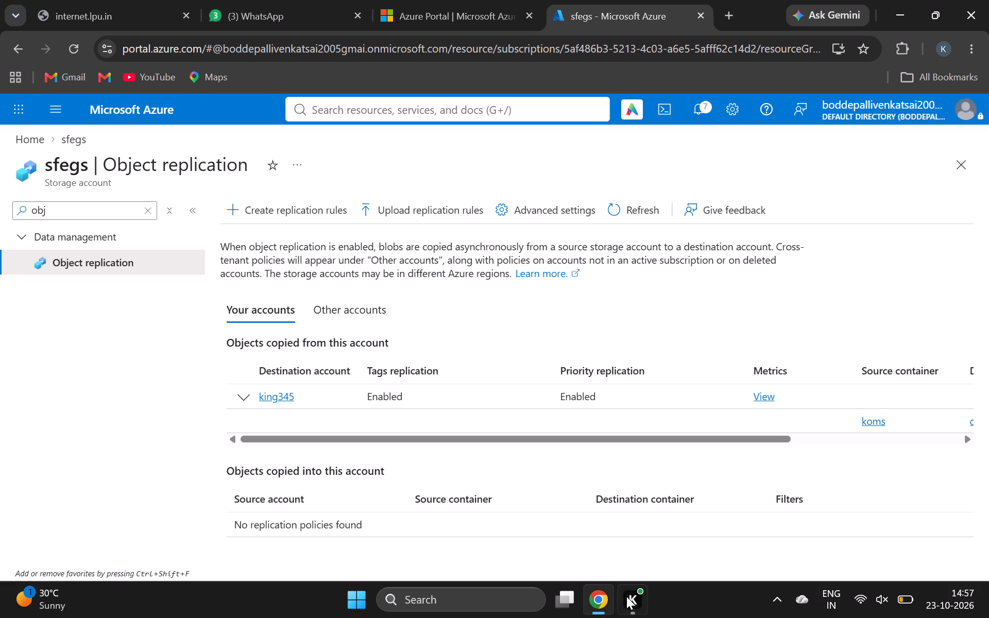
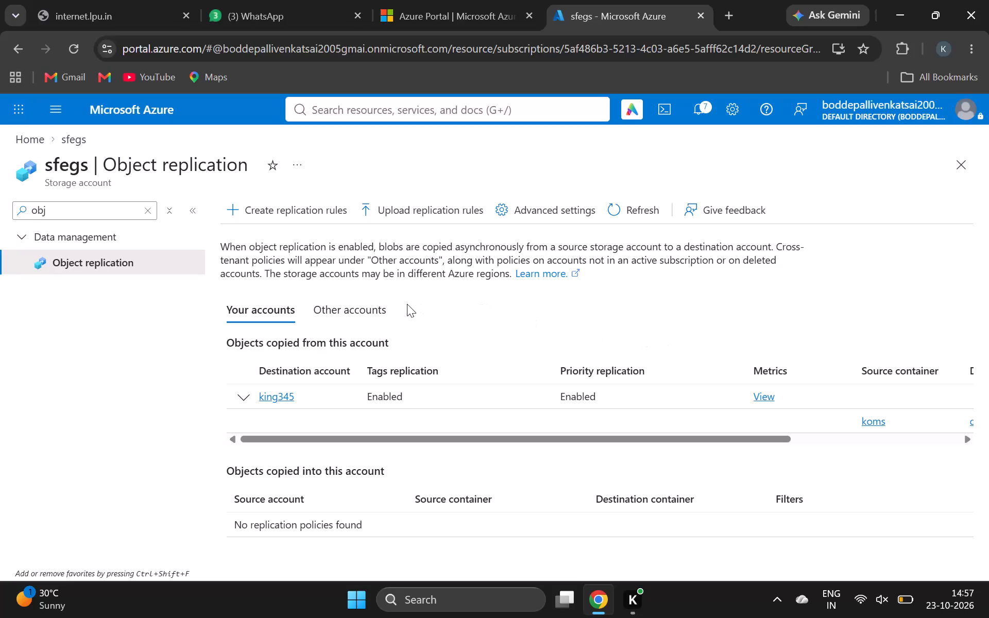
# Review the sfegs replication policies for objects copied from this account and collapse the king345 entry.
pyautogui.scroll(-3, 407, 304)
pyautogui.scroll(4, 404, 306)
pyautogui.scroll(-2, 404, 306)
pyautogui.scroll(1, 583, 287)
pyautogui.scroll(-4, 430, 298)
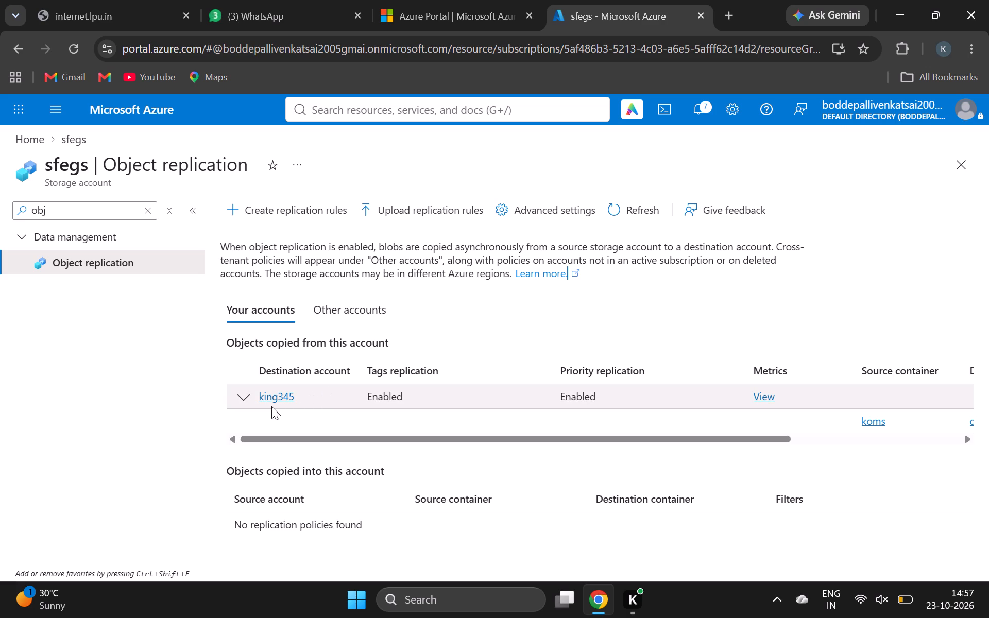
pyautogui.click(244, 403)
pyautogui.scroll(-2, 573, 373)
pyautogui.scroll(2, 573, 373)
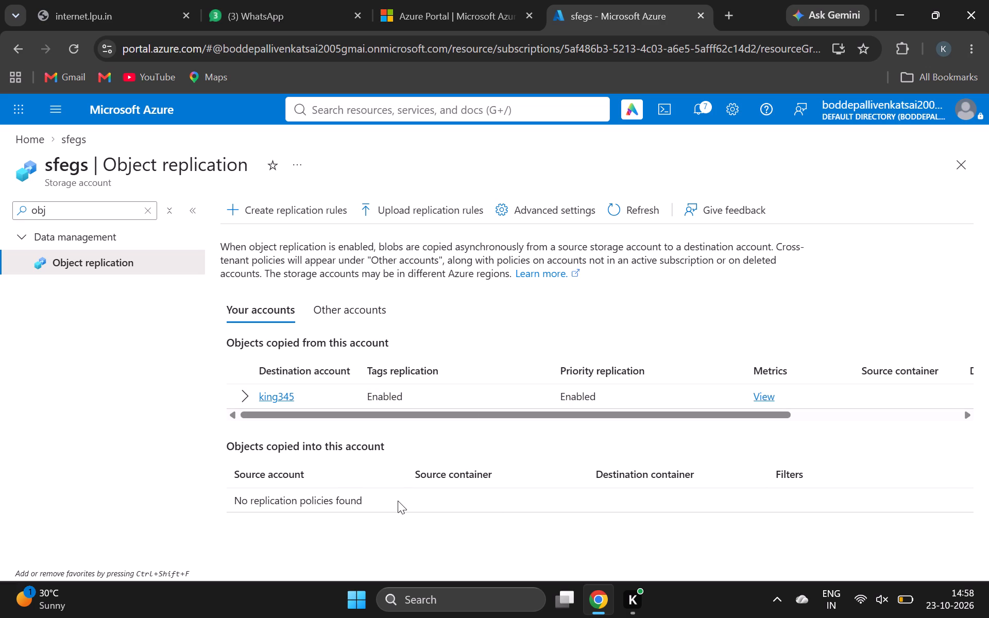
# Examine the list of replication policies for objects copied into the sfegs account.
pyautogui.click(379, 507)
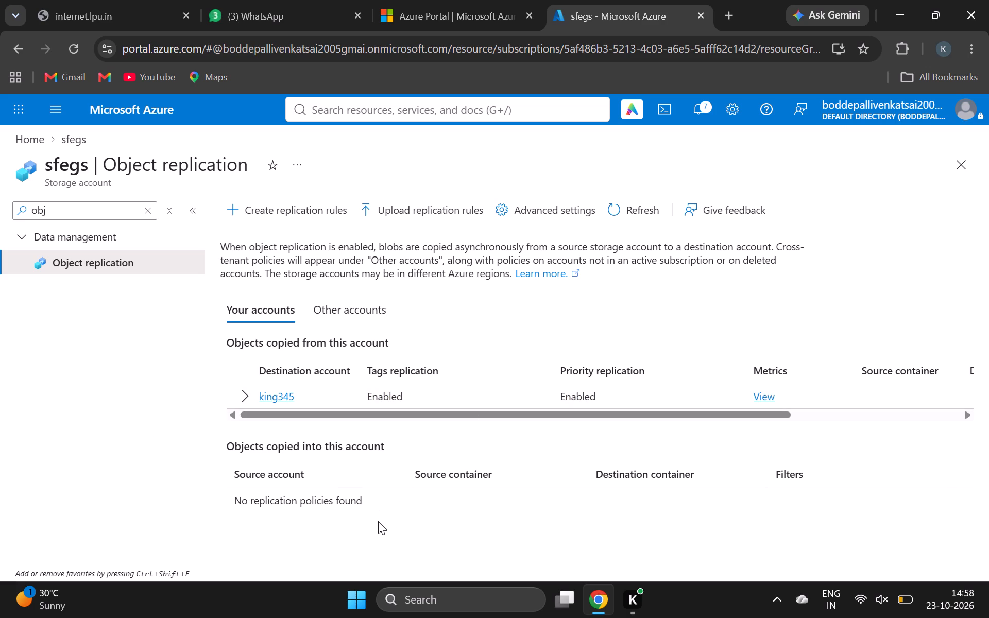
pyautogui.click(378, 519)
pyautogui.click(373, 502)
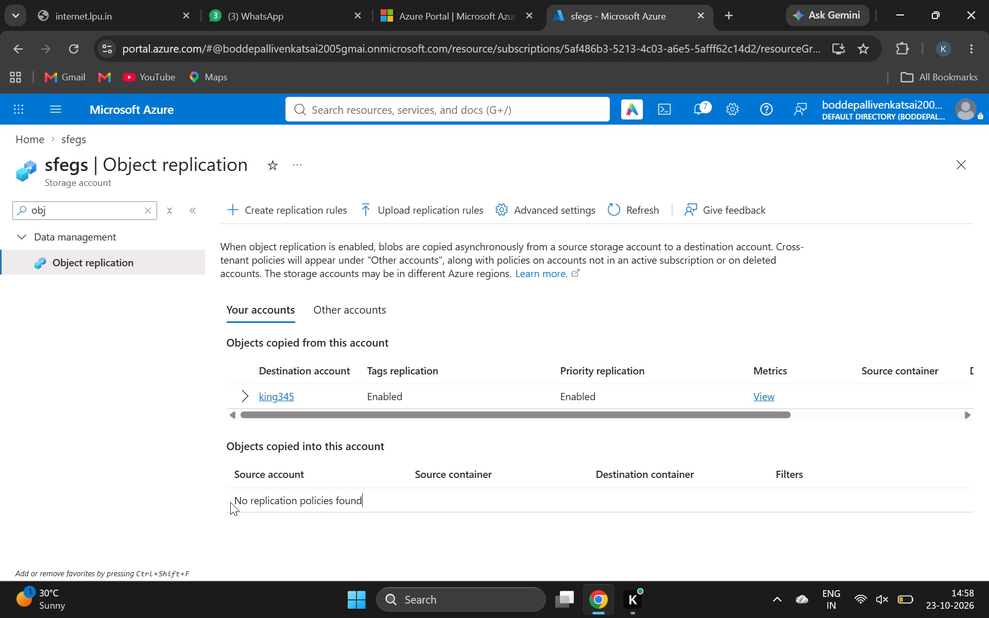
pyautogui.click(230, 500)
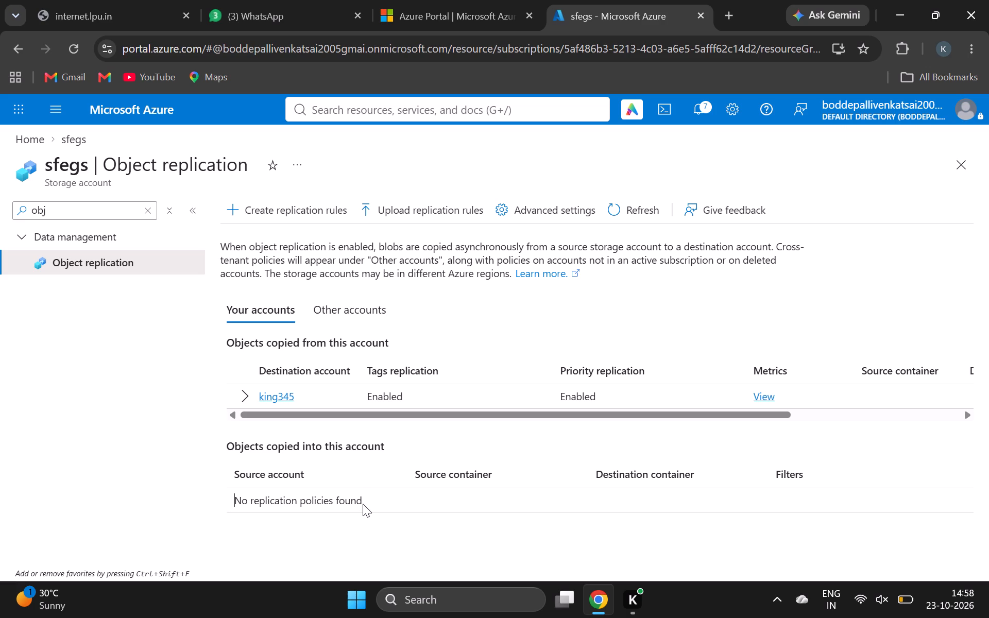
pyautogui.click(363, 504)
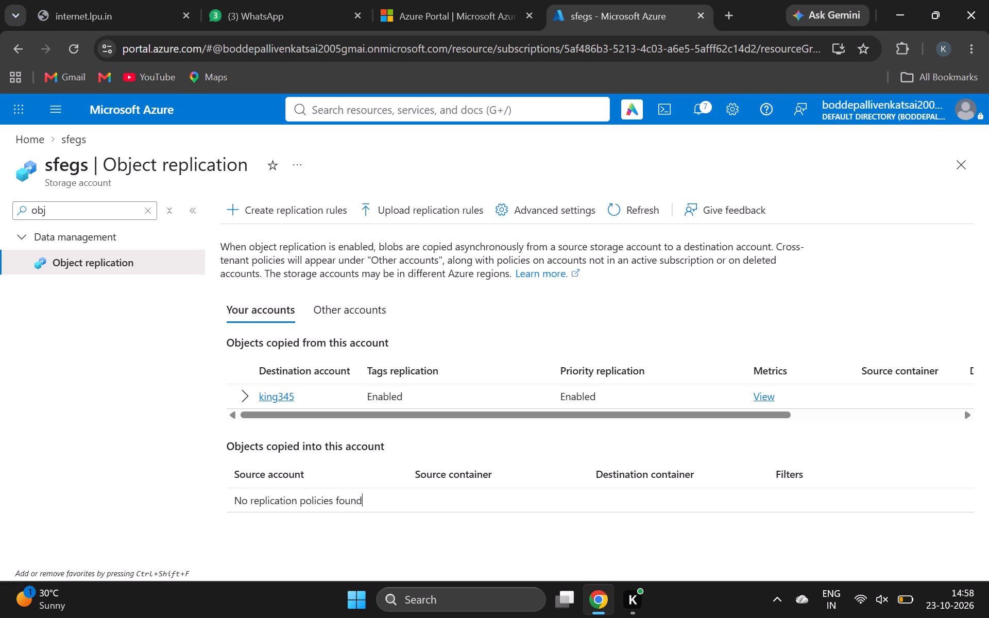
pyautogui.click(282, 506)
pyautogui.click(318, 504)
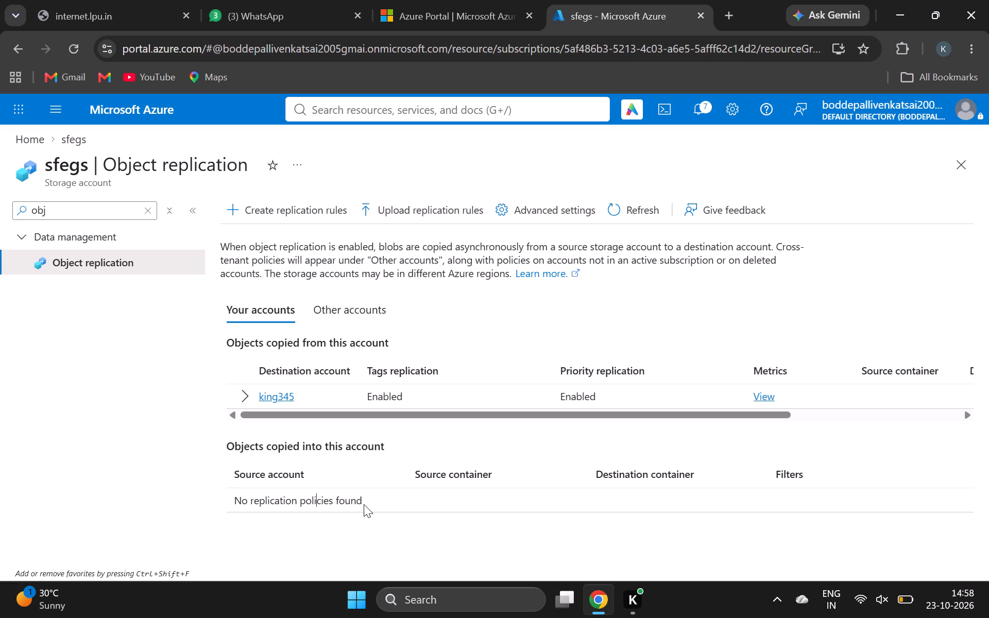
pyautogui.click(364, 504)
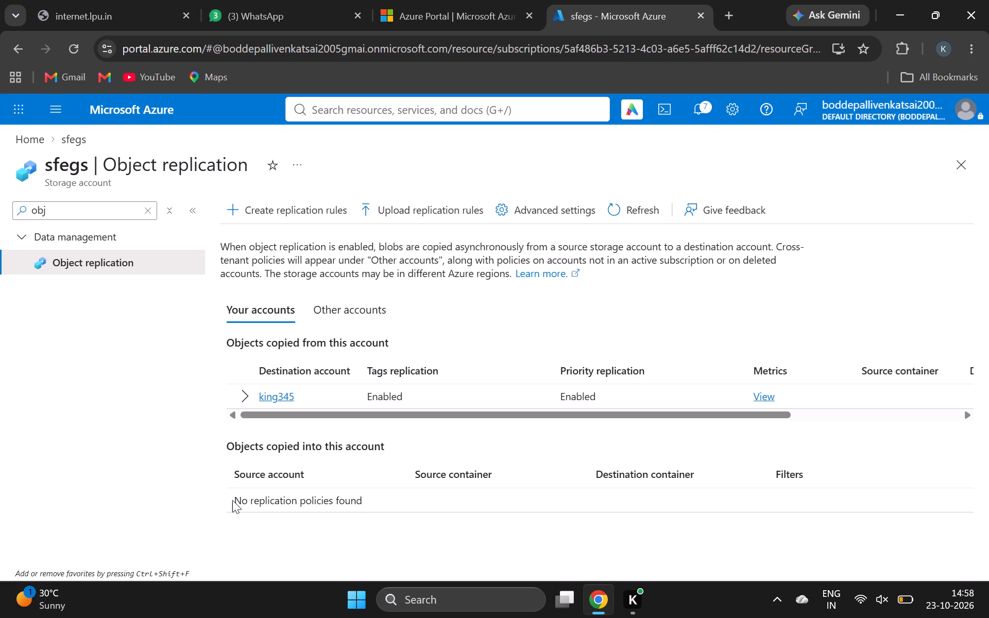
pyautogui.click(232, 500)
pyautogui.moveTo(232, 500); pyautogui.dragTo(264, 499)
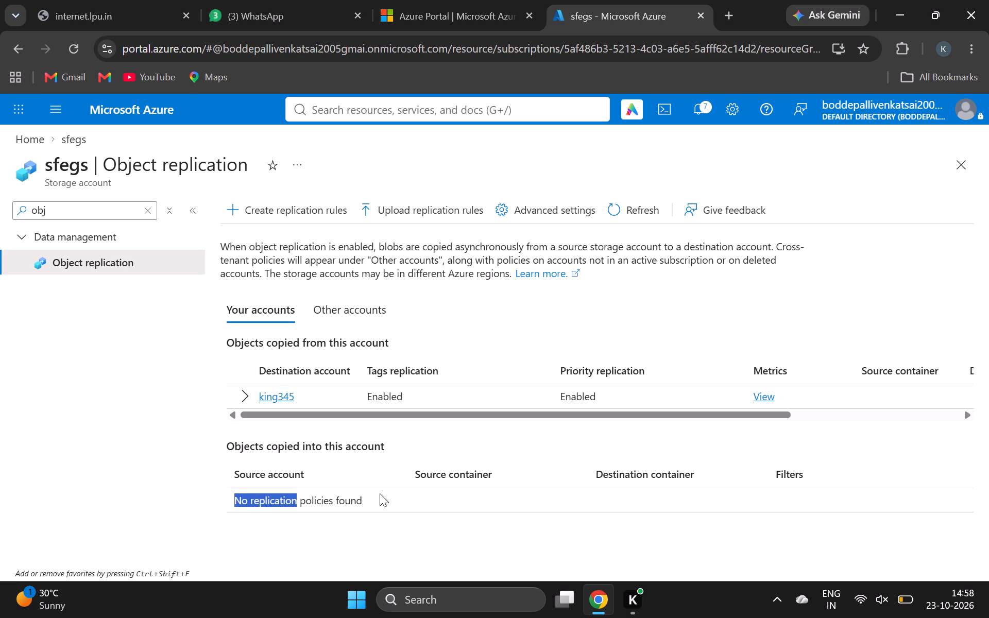
pyautogui.click(380, 493)
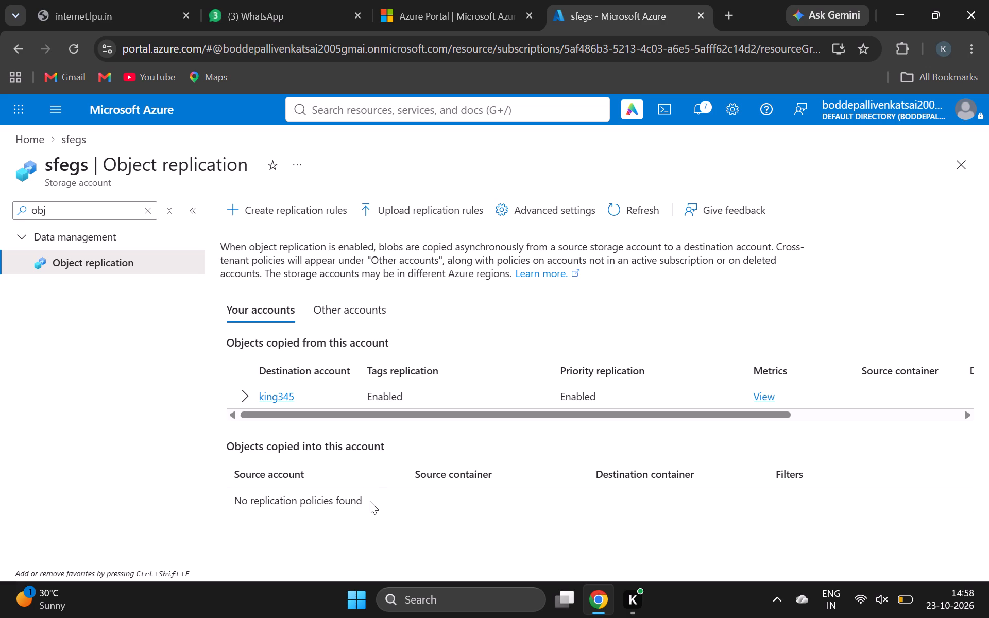
pyautogui.click(370, 501)
pyautogui.moveTo(370, 501); pyautogui.dragTo(221, 486)
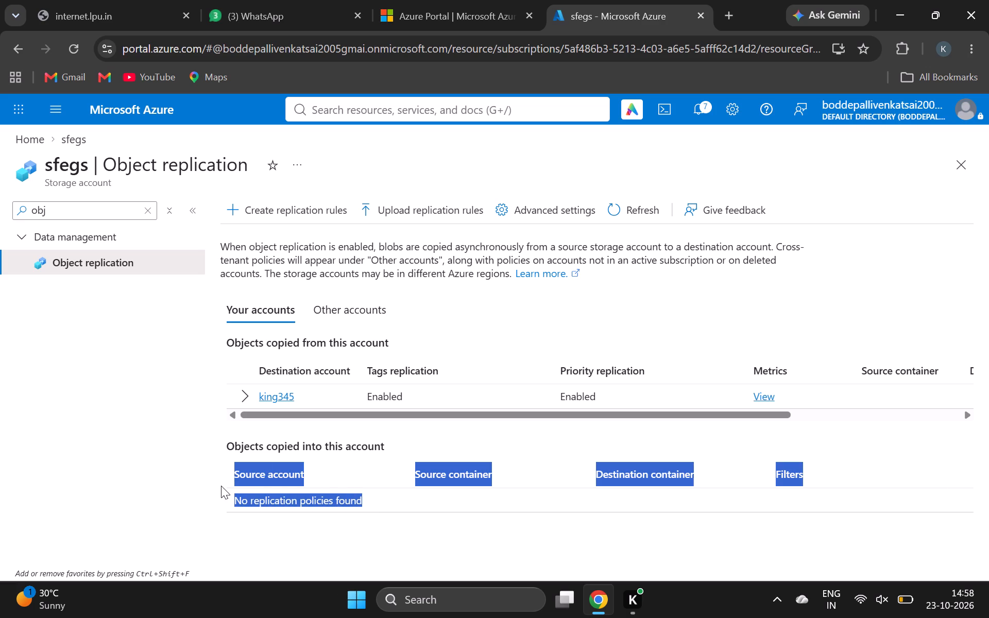
pyautogui.click(214, 502)
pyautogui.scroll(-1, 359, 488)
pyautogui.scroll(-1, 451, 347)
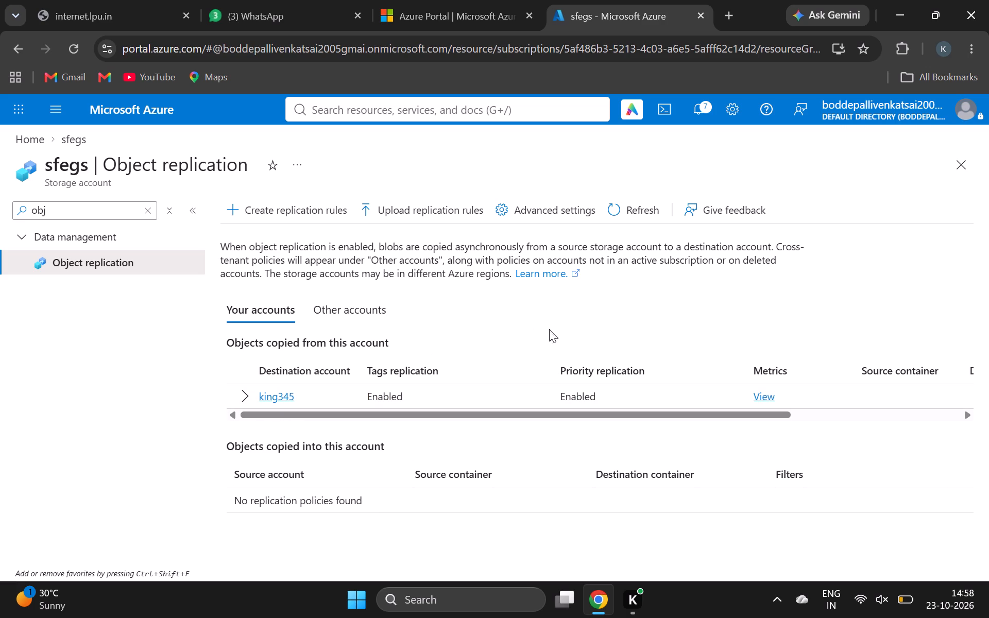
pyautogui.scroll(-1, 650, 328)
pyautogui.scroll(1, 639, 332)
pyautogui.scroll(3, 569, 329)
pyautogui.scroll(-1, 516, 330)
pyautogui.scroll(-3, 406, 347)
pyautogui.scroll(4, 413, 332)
# Check the replication policies for other accounts, and examine all columns of the king345 policy among objects copied from this account.
pyautogui.click(364, 313)
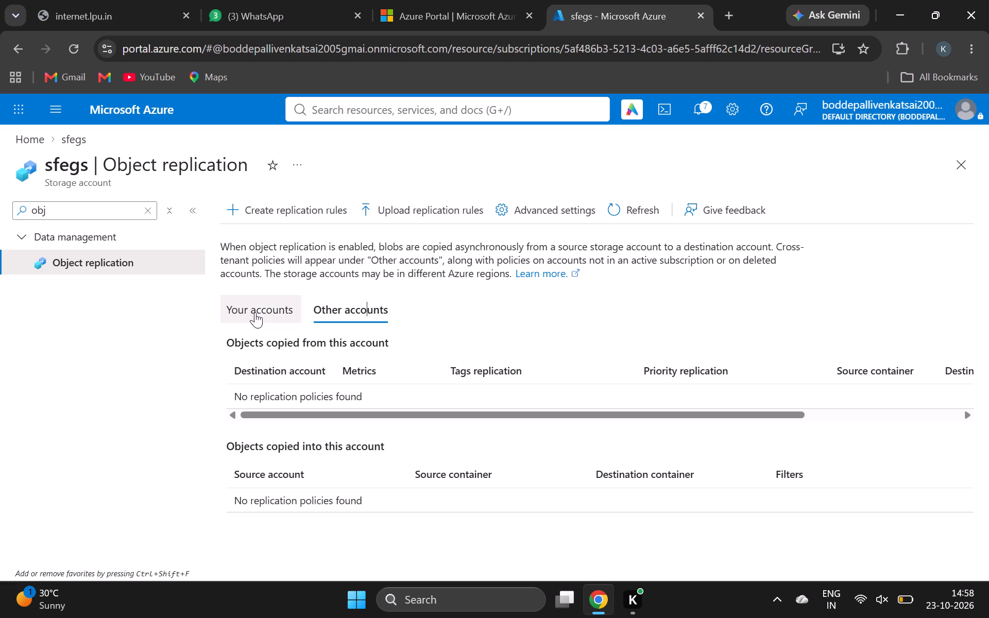
pyautogui.click(255, 312)
pyautogui.scroll(-2, 457, 433)
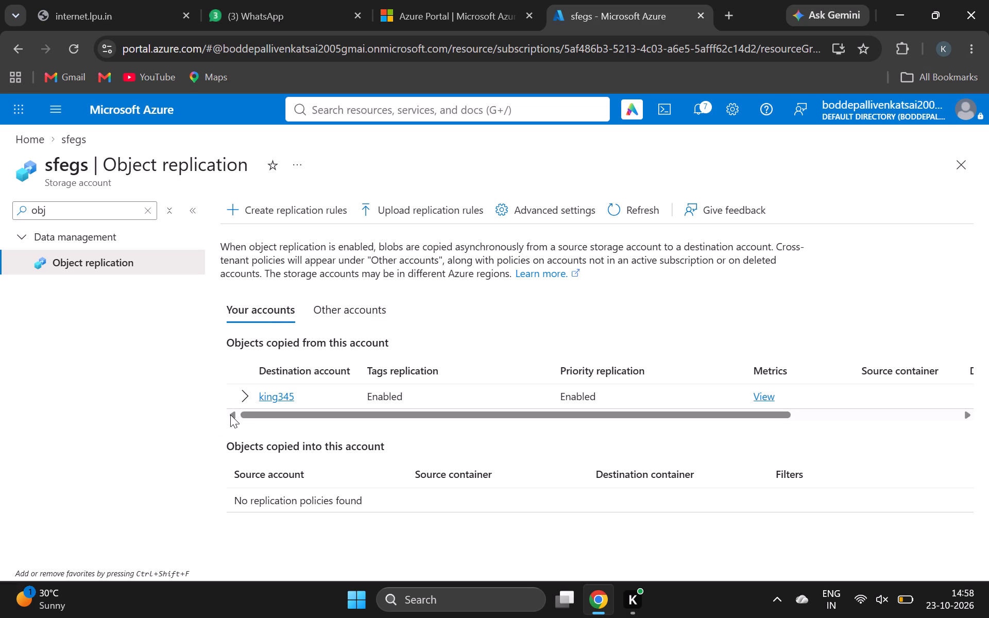
pyautogui.click(776, 415)
pyautogui.moveTo(776, 415); pyautogui.dragTo(847, 416)
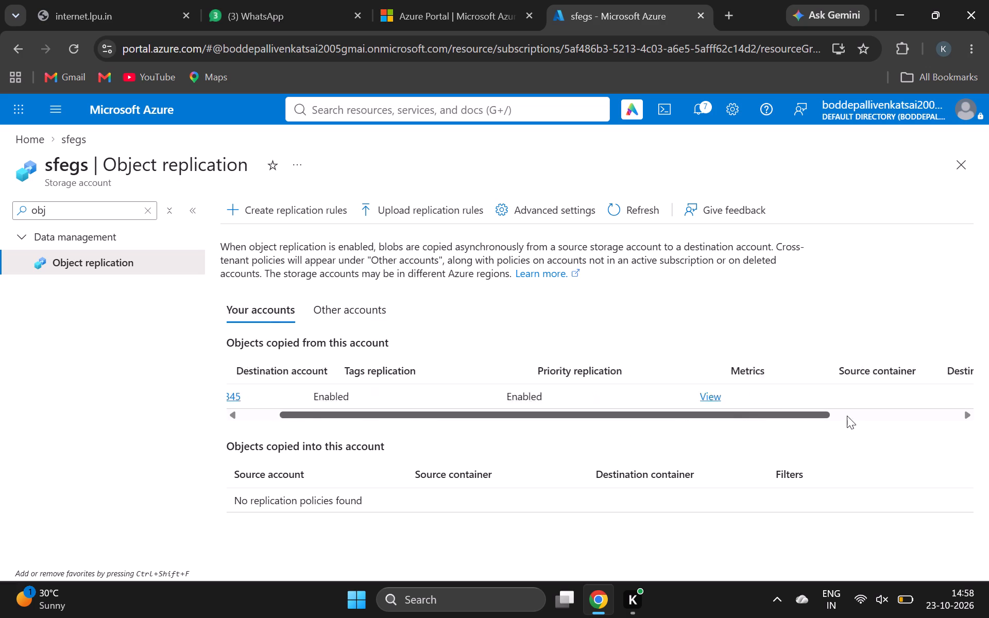
pyautogui.moveTo(847, 416); pyautogui.dragTo(982, 406)
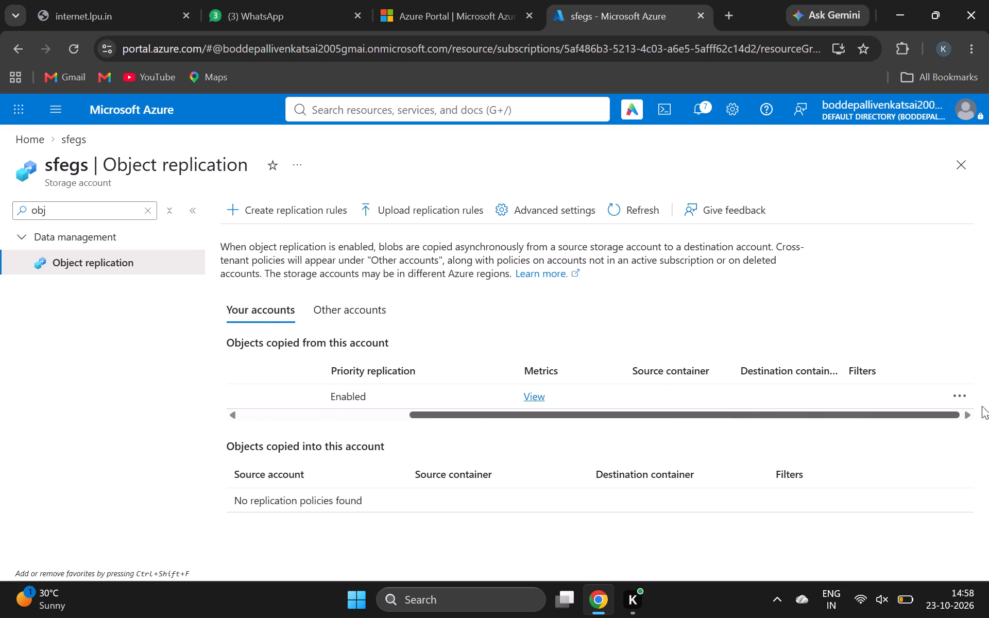
pyautogui.moveTo(982, 406); pyautogui.dragTo(976, 413)
pyautogui.scroll(-1, 619, 403)
pyautogui.scroll(2, 440, 305)
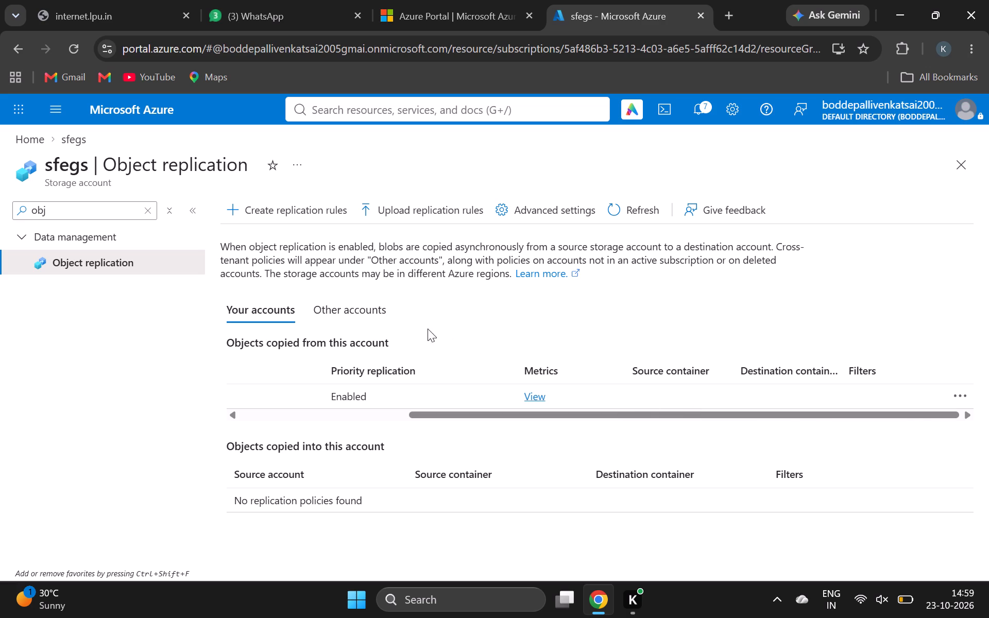
pyautogui.click(454, 415)
pyautogui.moveTo(449, 414); pyautogui.dragTo(422, 423)
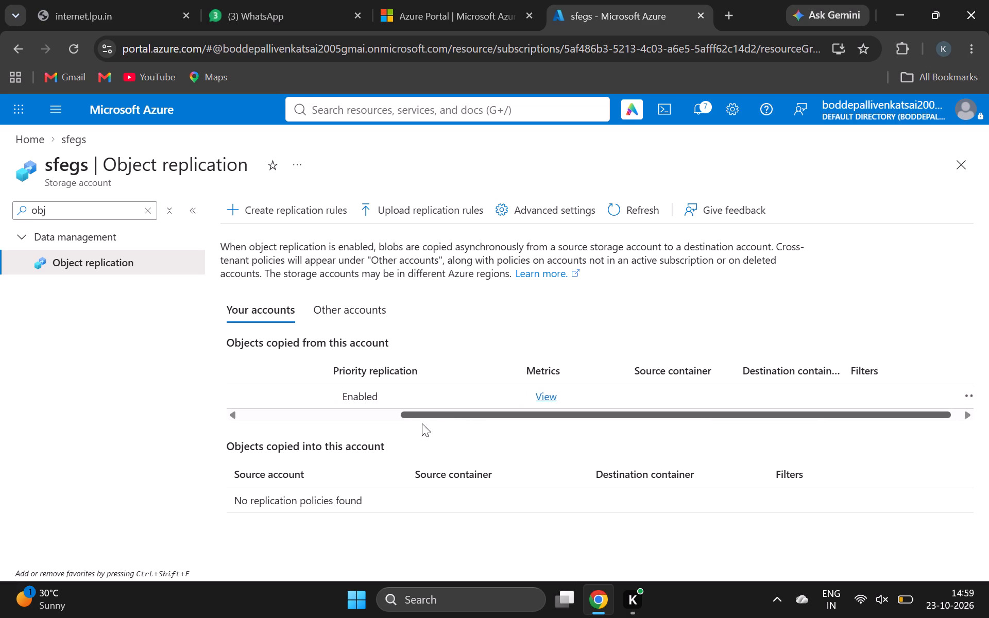
pyautogui.moveTo(422, 423); pyautogui.dragTo(213, 440)
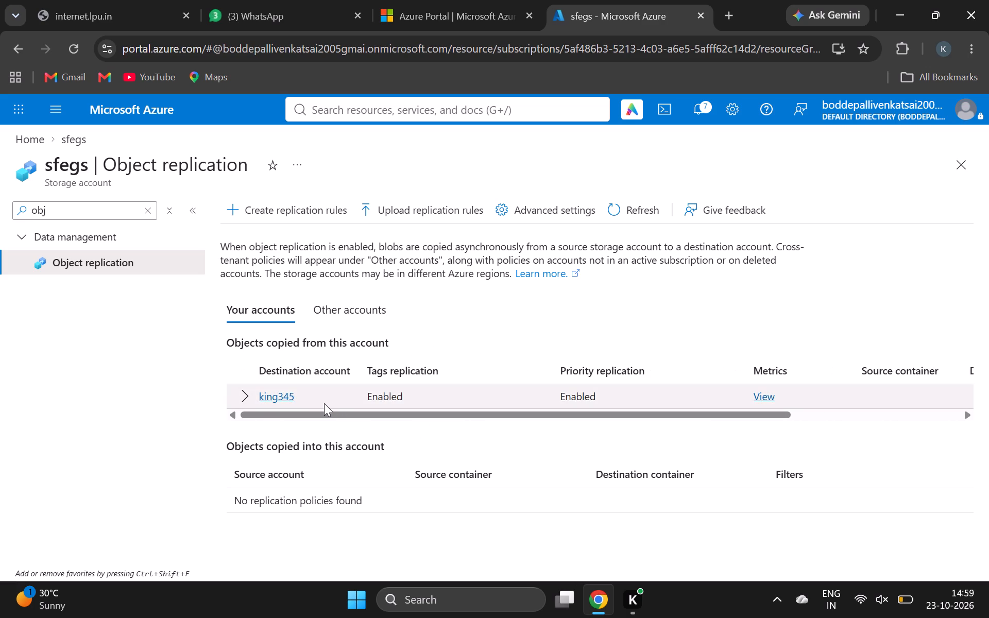
pyautogui.scroll(-1, 324, 404)
pyautogui.scroll(1, 320, 404)
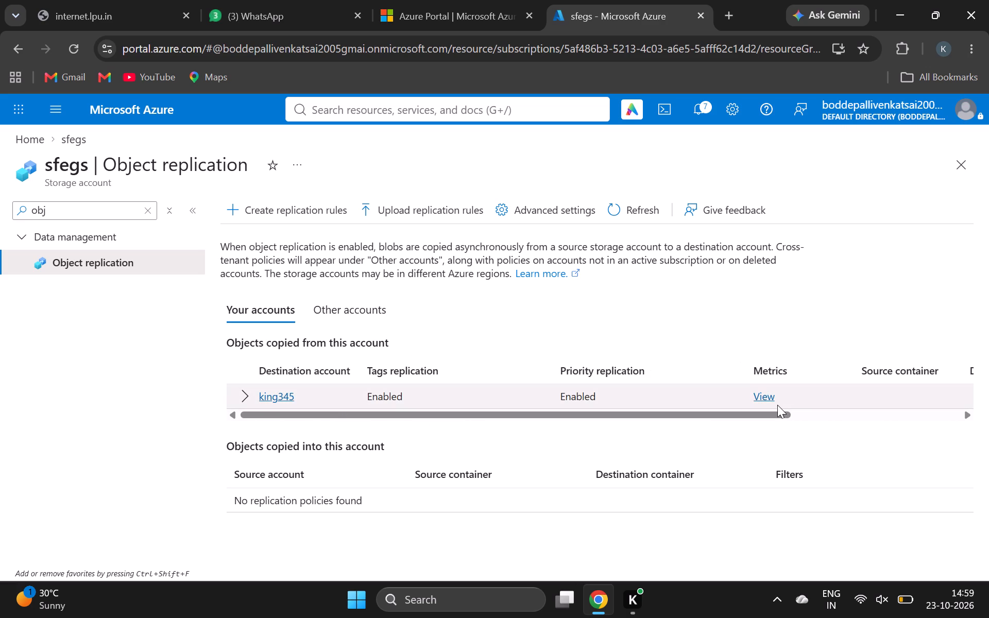
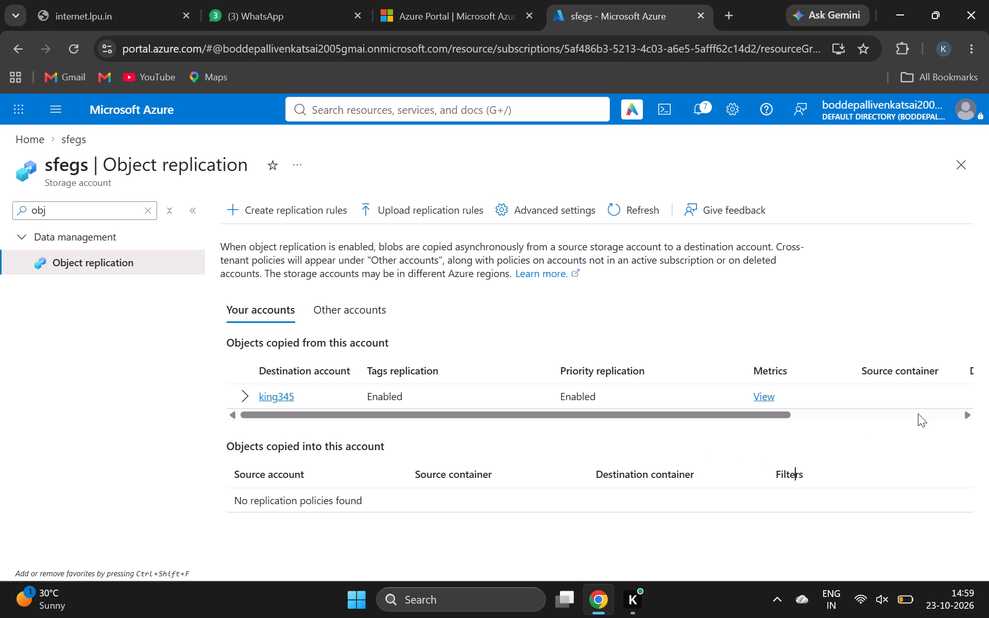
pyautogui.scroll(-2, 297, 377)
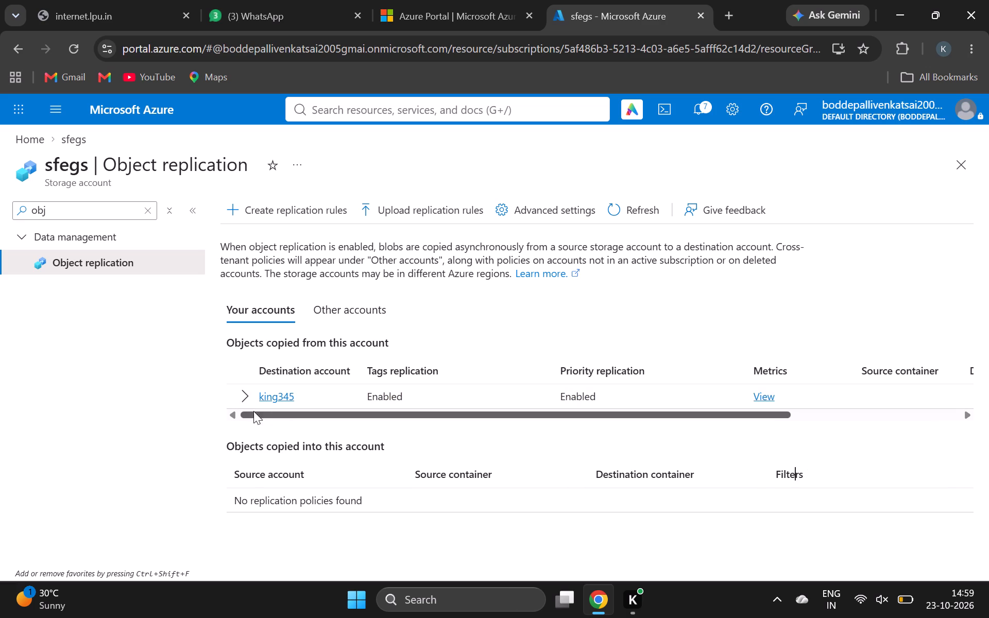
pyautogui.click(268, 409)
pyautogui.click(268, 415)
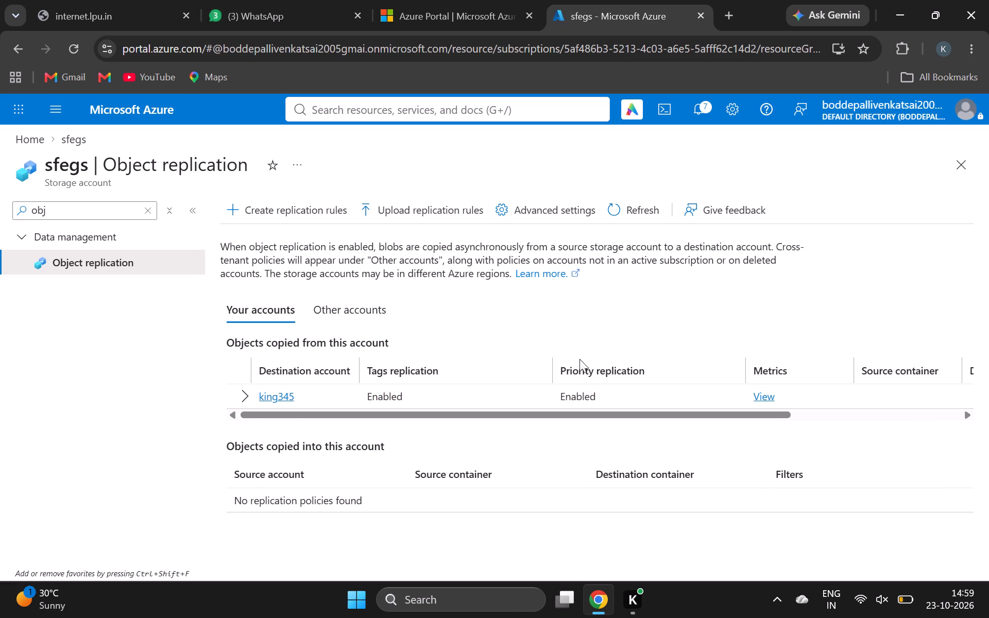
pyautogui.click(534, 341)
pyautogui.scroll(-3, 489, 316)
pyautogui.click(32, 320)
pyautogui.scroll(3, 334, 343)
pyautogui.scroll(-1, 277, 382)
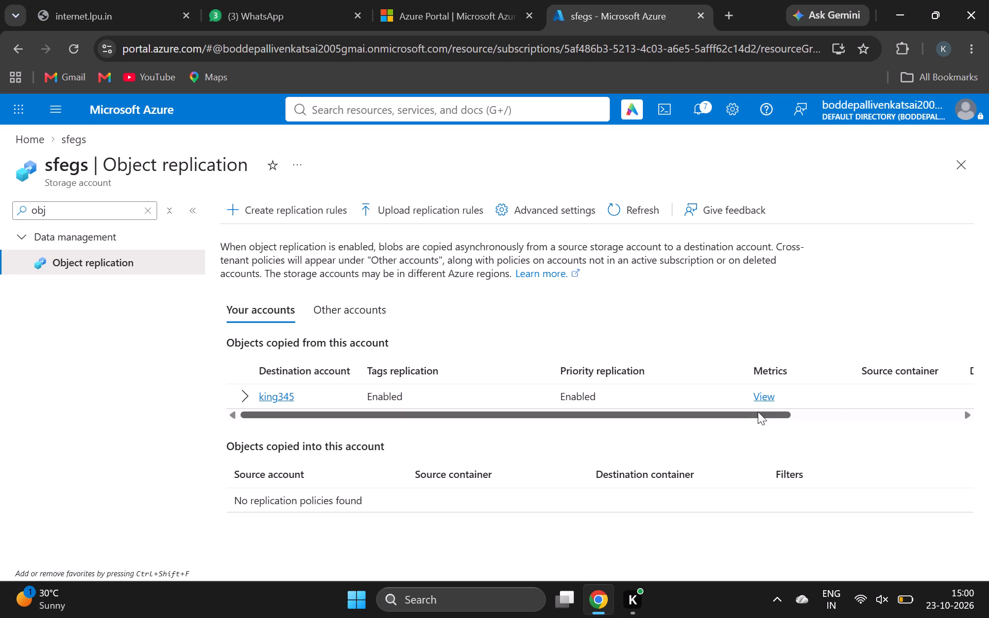
# Examine all columns of the king345 replication policy under objects copied from this account.
pyautogui.moveTo(792, 411); pyautogui.dragTo(519, 417)
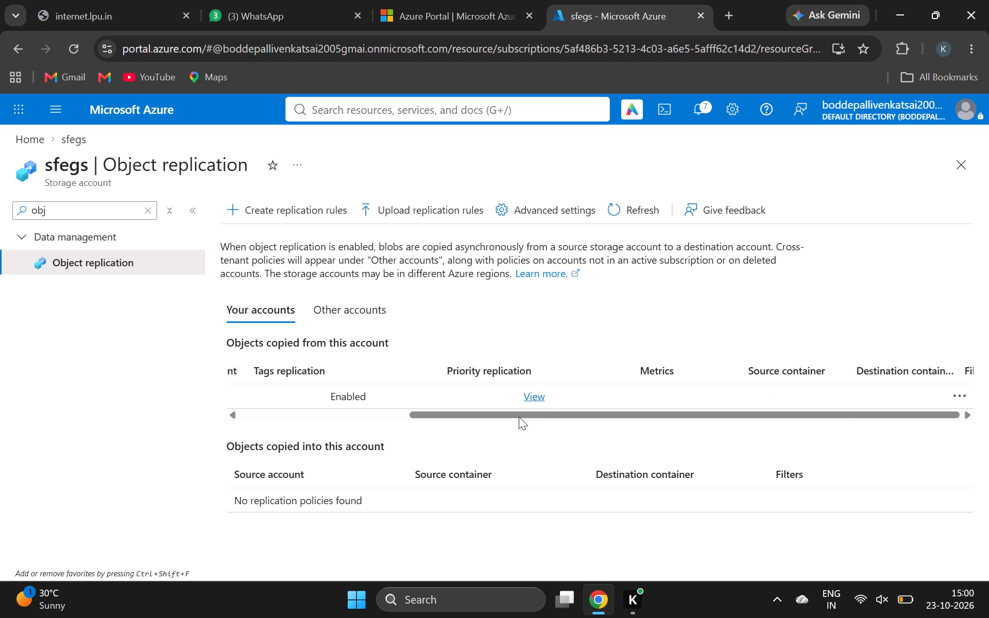
pyautogui.moveTo(519, 417); pyautogui.dragTo(220, 419)
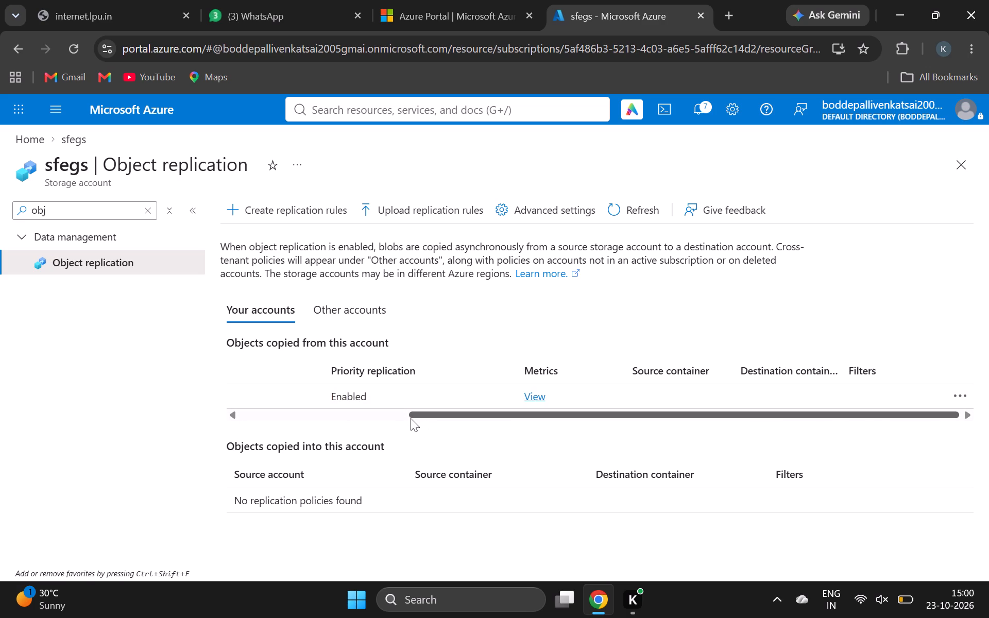
pyautogui.click(411, 418)
pyautogui.click(408, 418)
pyautogui.click(390, 411)
pyautogui.click(385, 407)
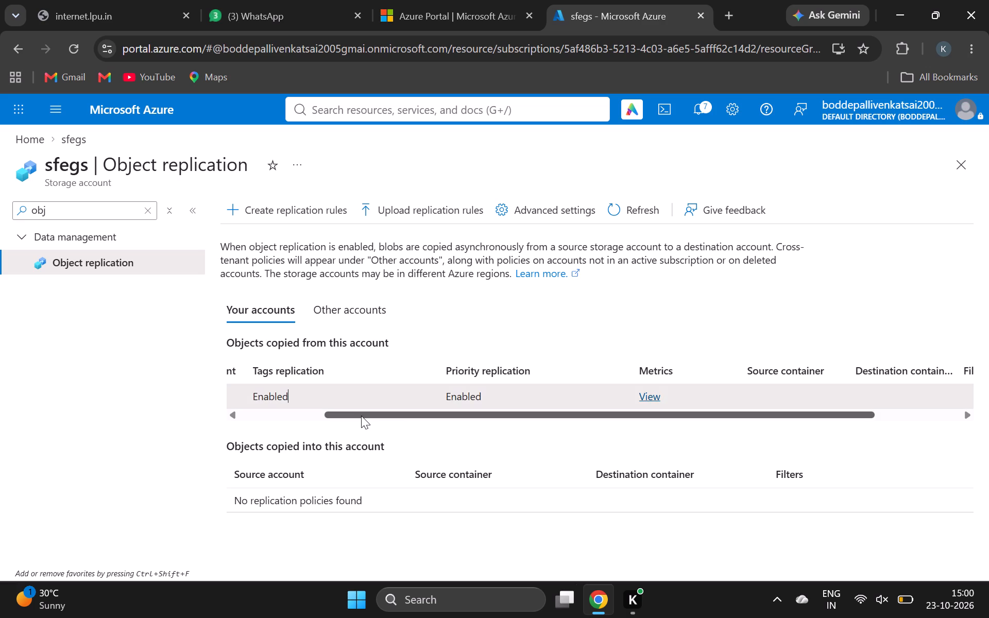
pyautogui.click(359, 412)
pyautogui.click(279, 431)
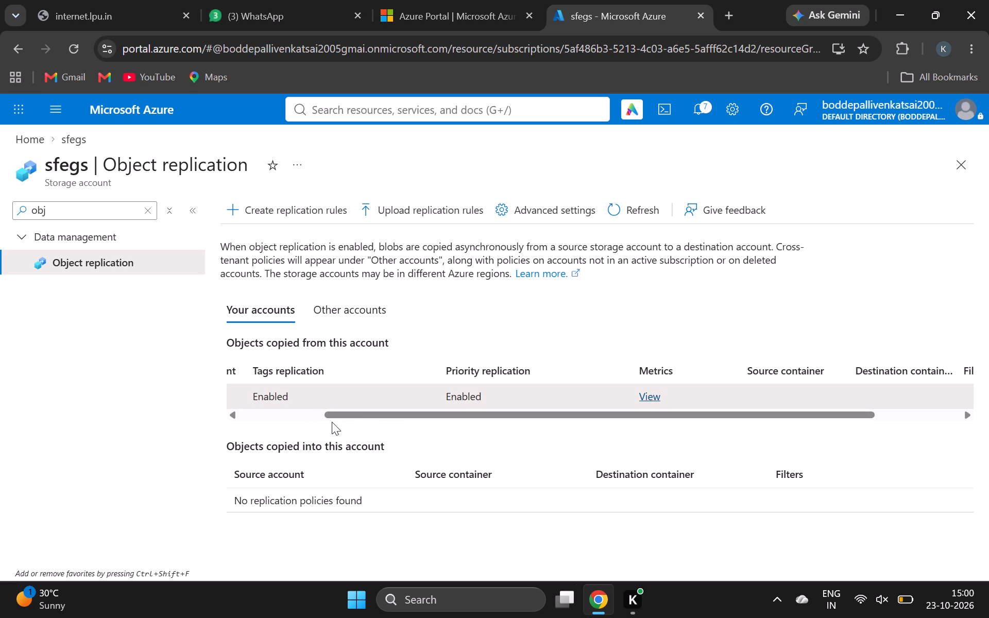
pyautogui.click(334, 416)
pyautogui.moveTo(334, 416); pyautogui.dragTo(223, 427)
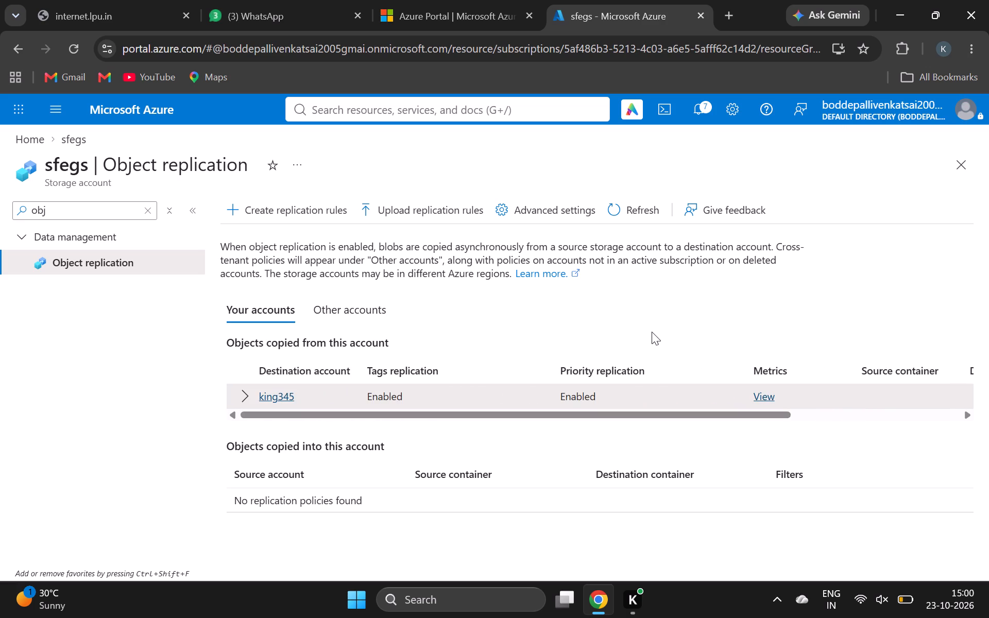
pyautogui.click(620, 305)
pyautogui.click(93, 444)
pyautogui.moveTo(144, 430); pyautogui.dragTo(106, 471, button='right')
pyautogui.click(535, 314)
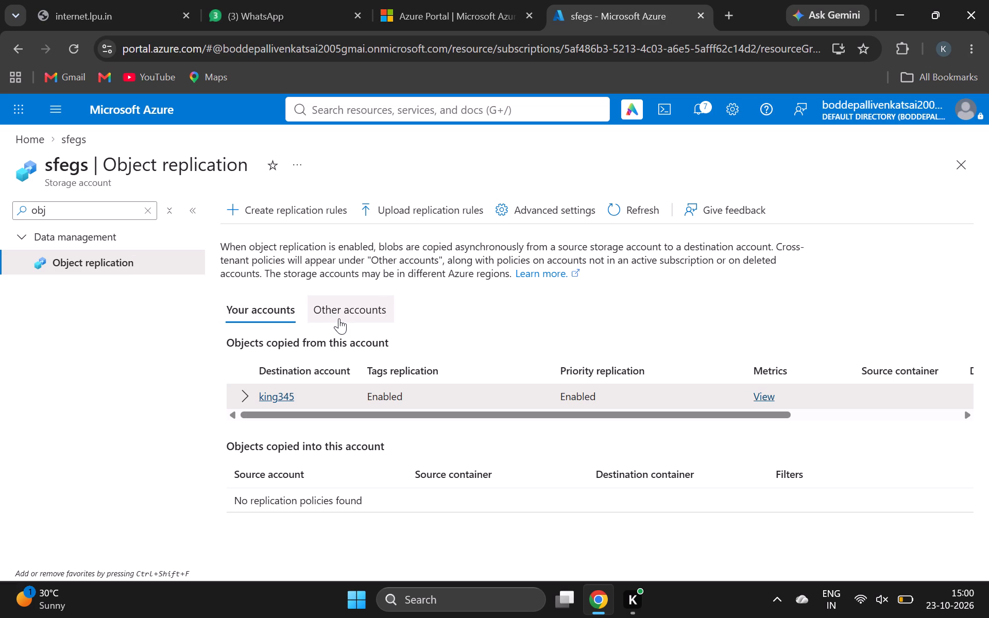
# Check the replication policies under Other accounts and return to the Your accounts view.
pyautogui.click(342, 318)
pyautogui.click(270, 310)
pyautogui.click(414, 301)
pyautogui.moveTo(429, 331); pyautogui.dragTo(410, 328, button='right')
pyautogui.scroll(-2, 511, 448)
pyautogui.scroll(1, 483, 335)
pyautogui.click(345, 316)
pyautogui.click(267, 313)
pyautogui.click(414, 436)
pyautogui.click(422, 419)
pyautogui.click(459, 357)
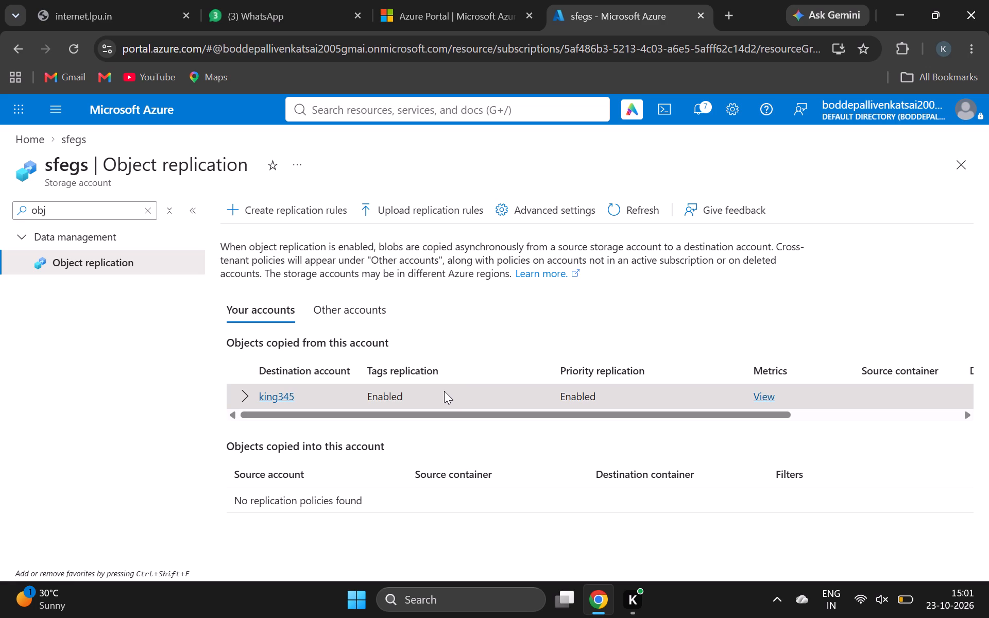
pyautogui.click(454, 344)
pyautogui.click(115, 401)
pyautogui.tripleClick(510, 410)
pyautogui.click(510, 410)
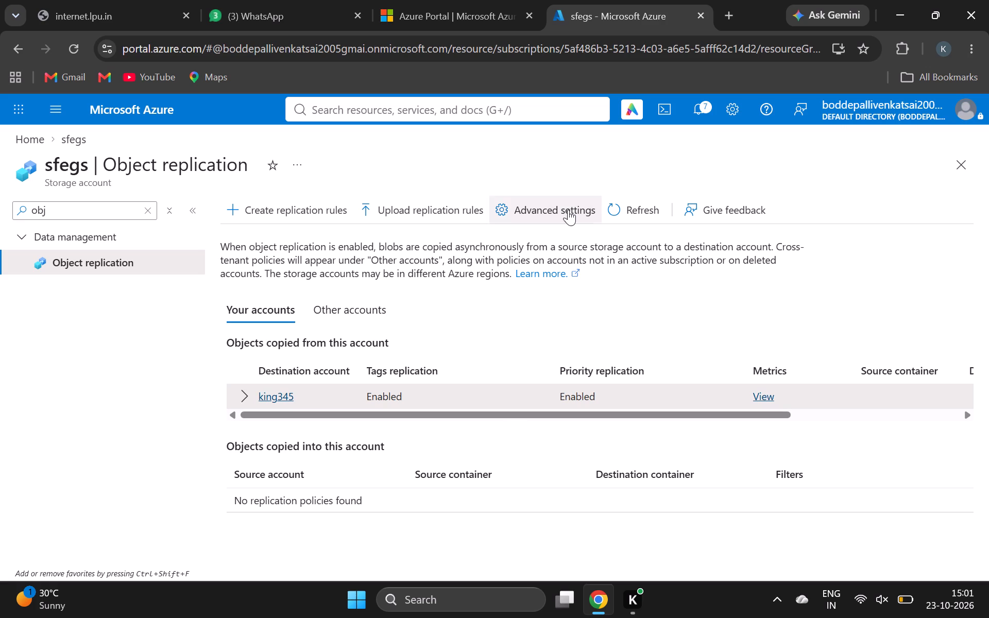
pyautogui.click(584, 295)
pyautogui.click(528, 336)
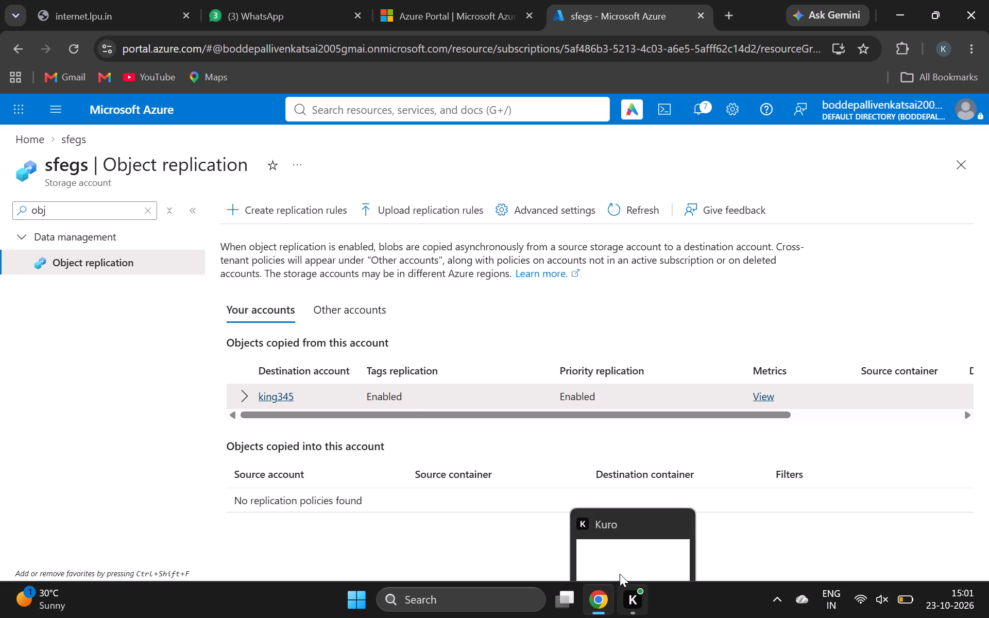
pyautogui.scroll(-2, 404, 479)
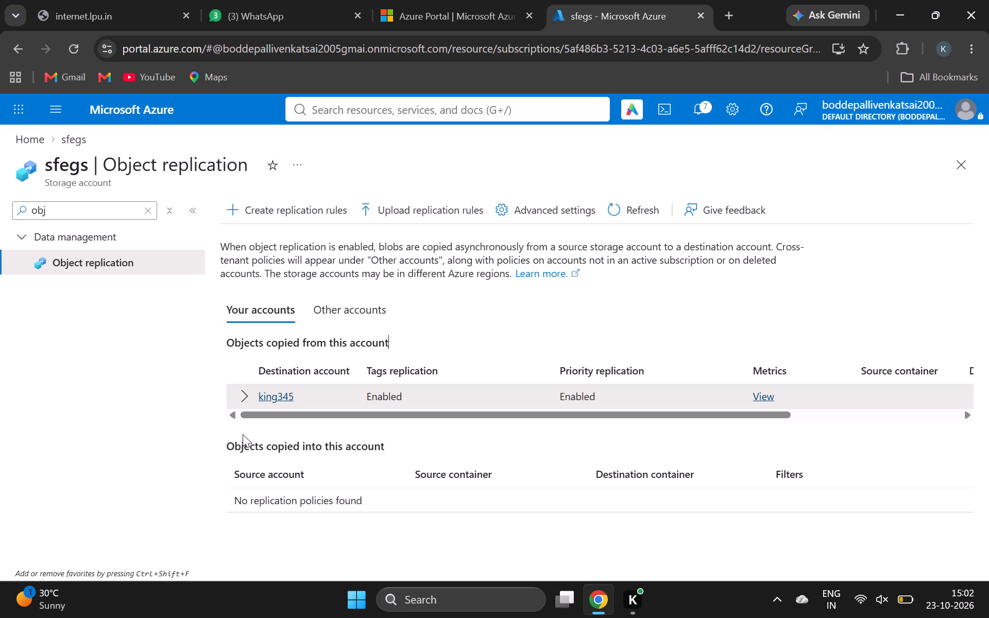
# Expand the king345 replication policy and view its source container, destination container and filters.
pyautogui.click(269, 403)
pyautogui.click(246, 397)
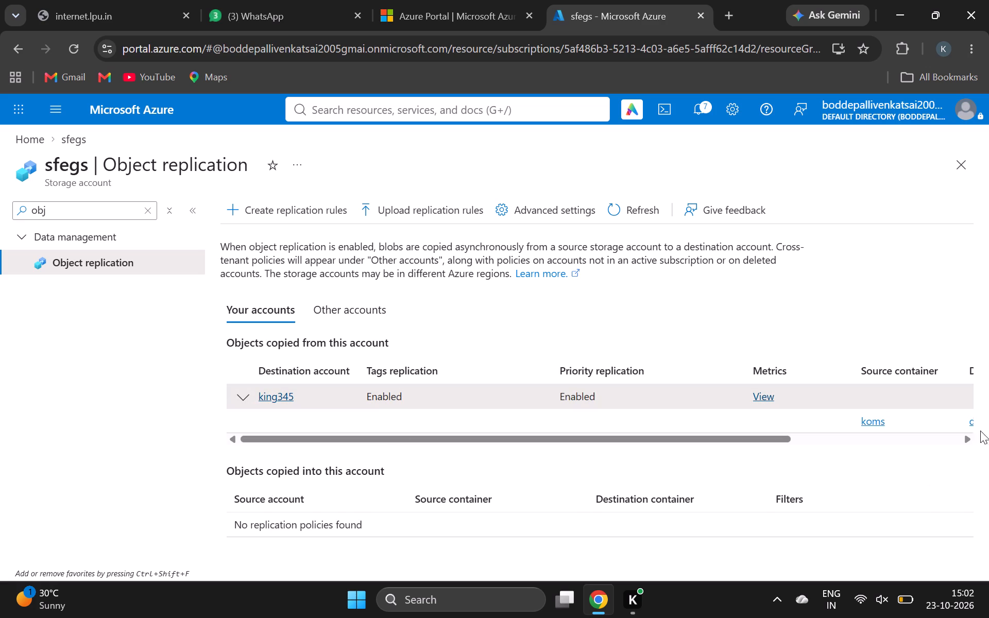
pyautogui.click(968, 440)
pyautogui.click(963, 439)
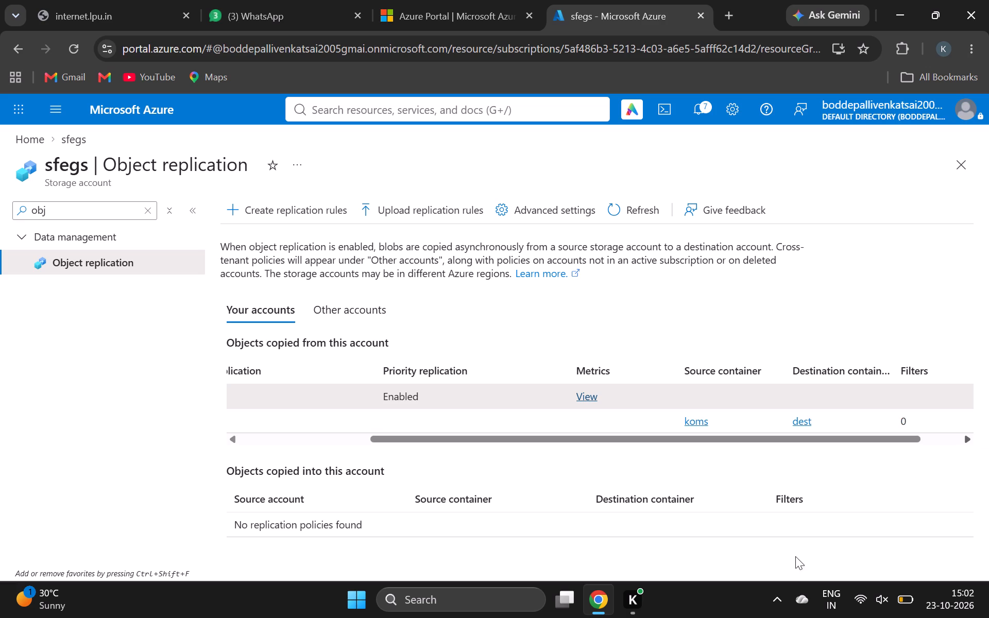
# Open the policy's destination container dest, check it for replicated blobs, and return to the sfegs object replication page.
pyautogui.click(804, 423)
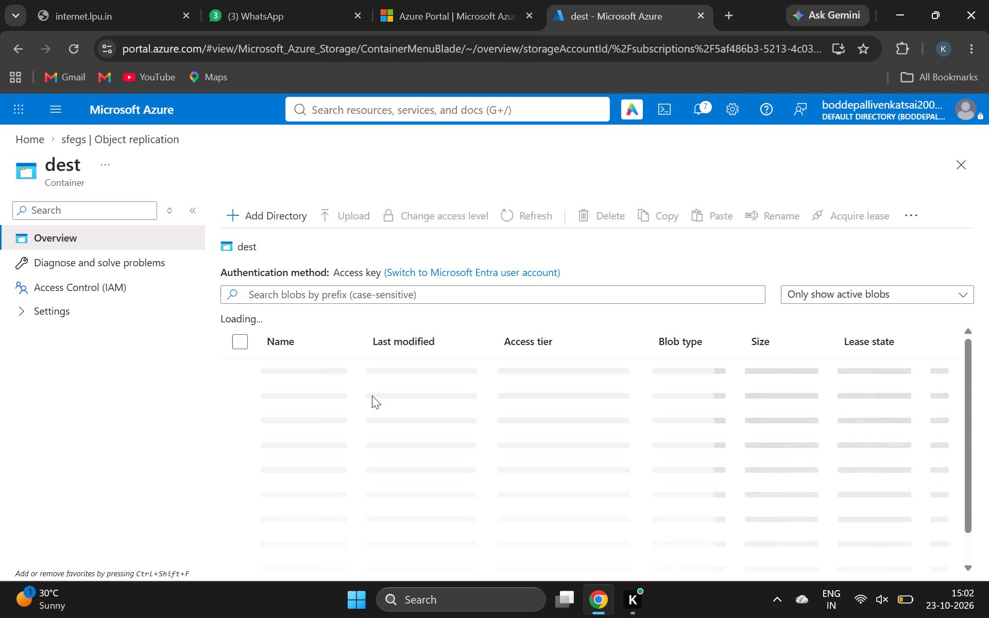
pyautogui.scroll(-2, 372, 403)
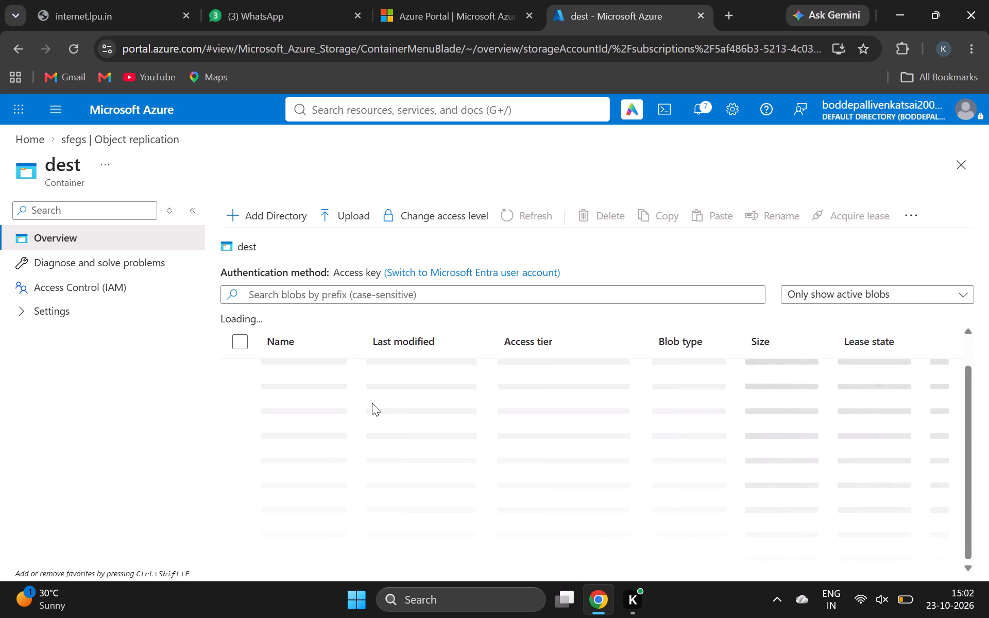
pyautogui.scroll(-1, 372, 403)
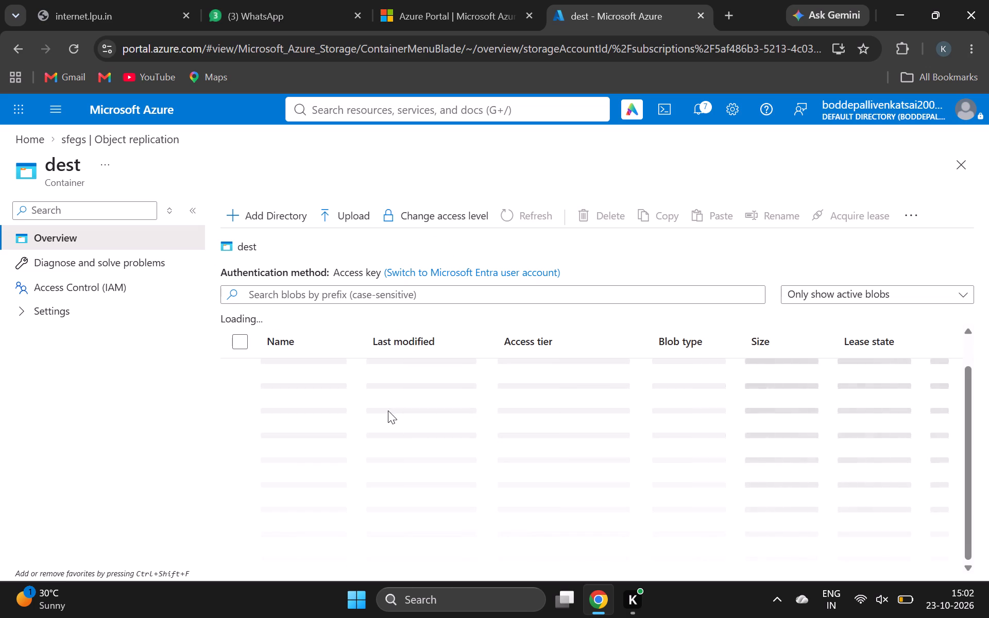
pyautogui.scroll(-1, 381, 419)
pyautogui.scroll(1, 370, 404)
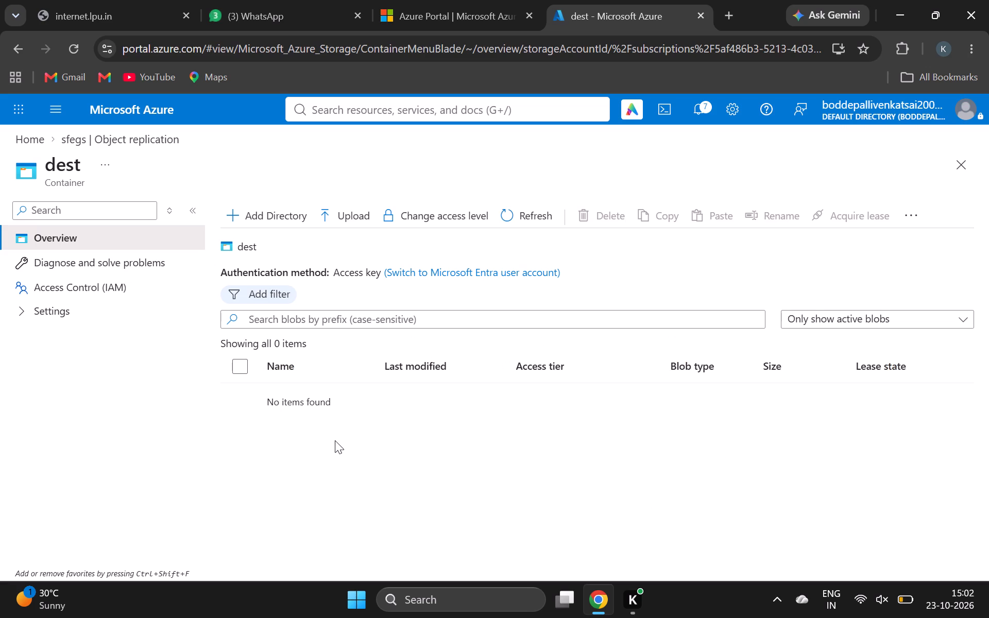
pyautogui.moveTo(312, 390); pyautogui.dragTo(310, 399)
pyautogui.click(346, 410)
pyautogui.moveTo(400, 399); pyautogui.dragTo(394, 400)
pyautogui.click(12, 51)
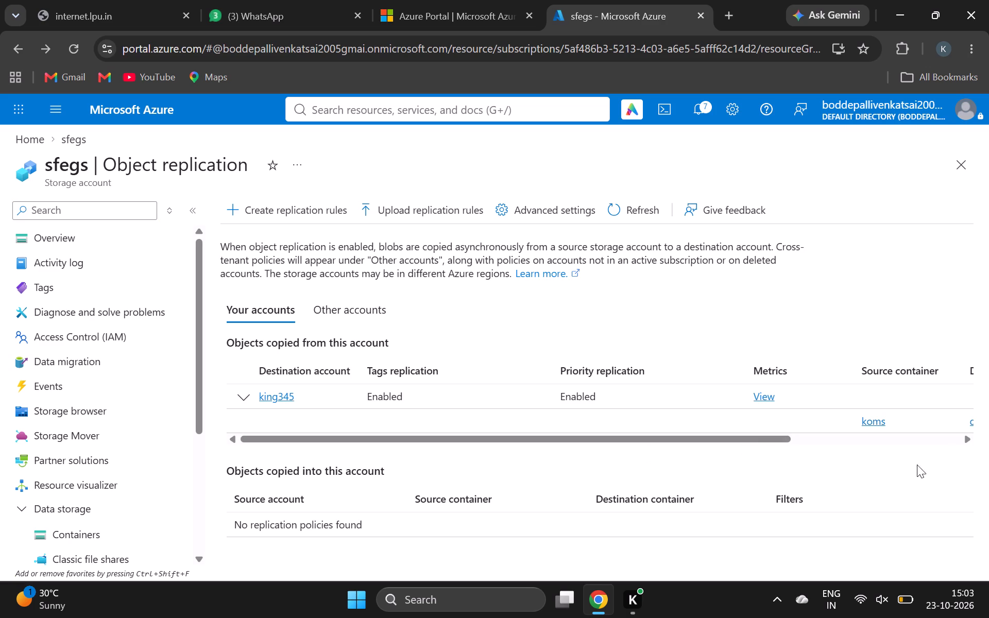
pyautogui.doubleClick(965, 434)
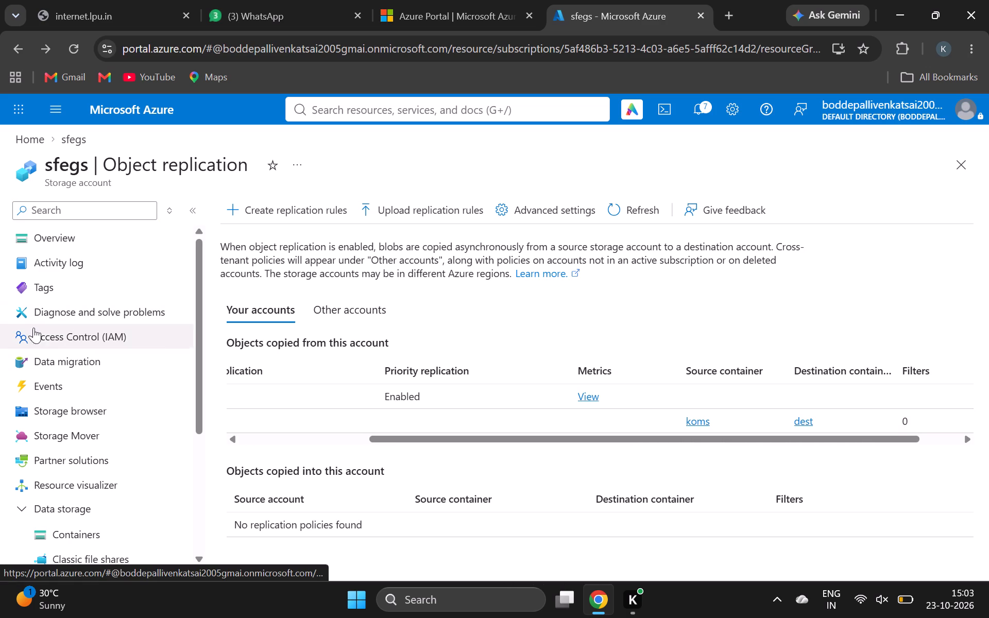
pyautogui.click(698, 420)
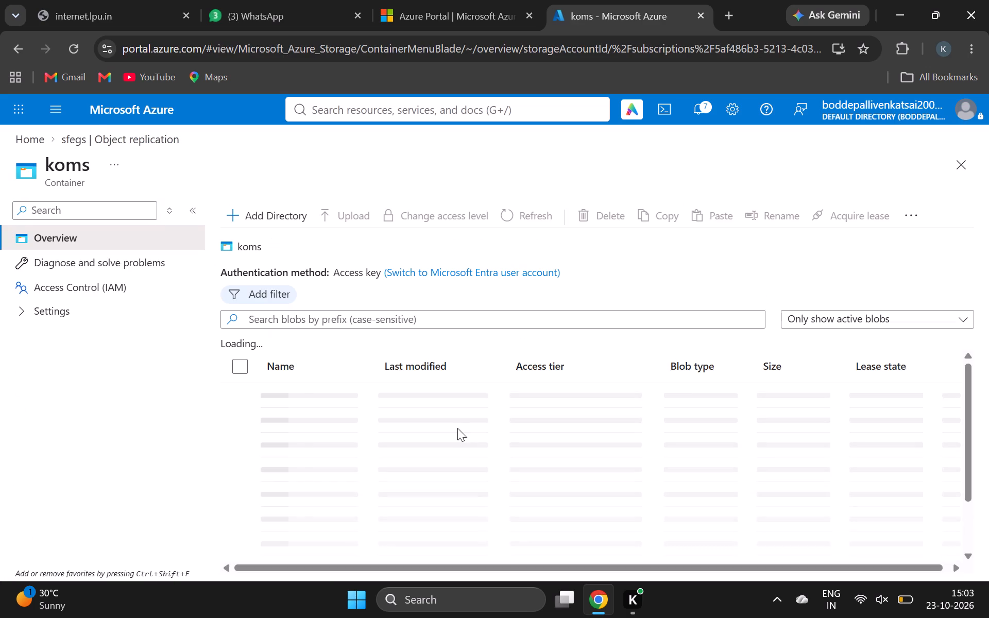
pyautogui.scroll(-2, 384, 421)
pyautogui.scroll(3, 384, 421)
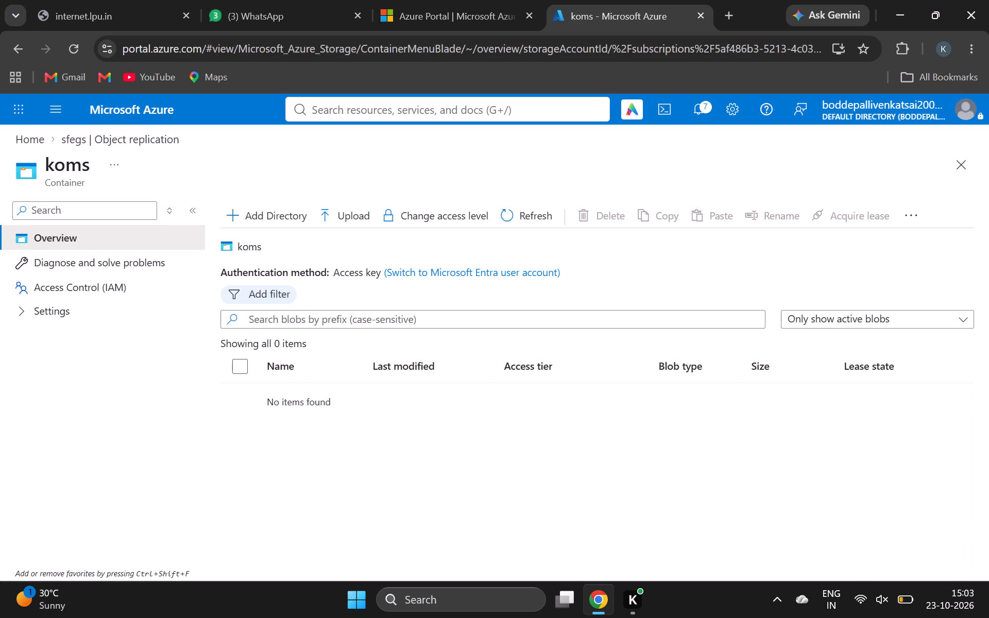
pyautogui.click(363, 216)
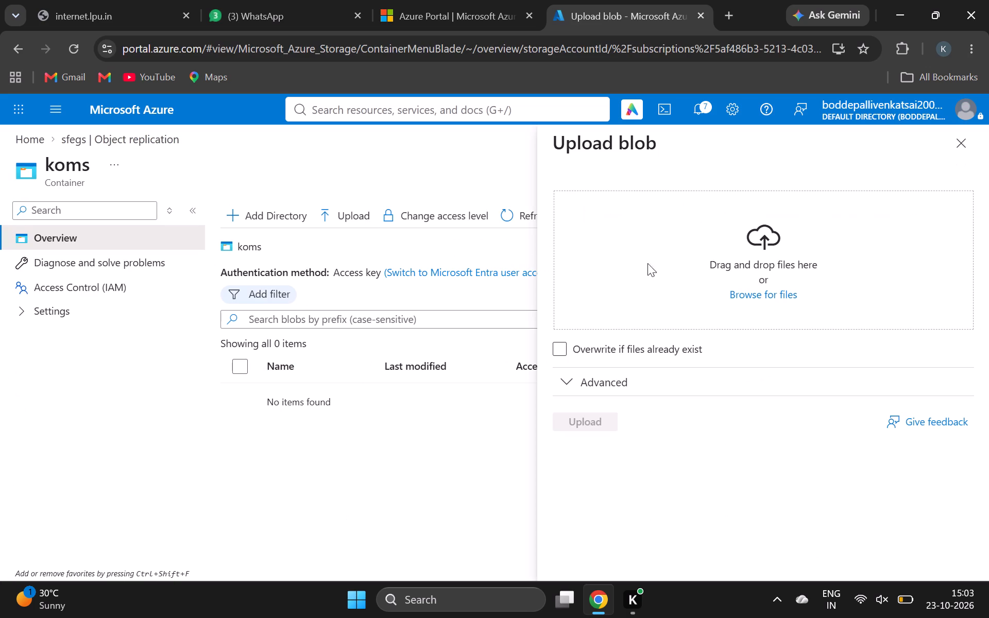
pyautogui.click(745, 300)
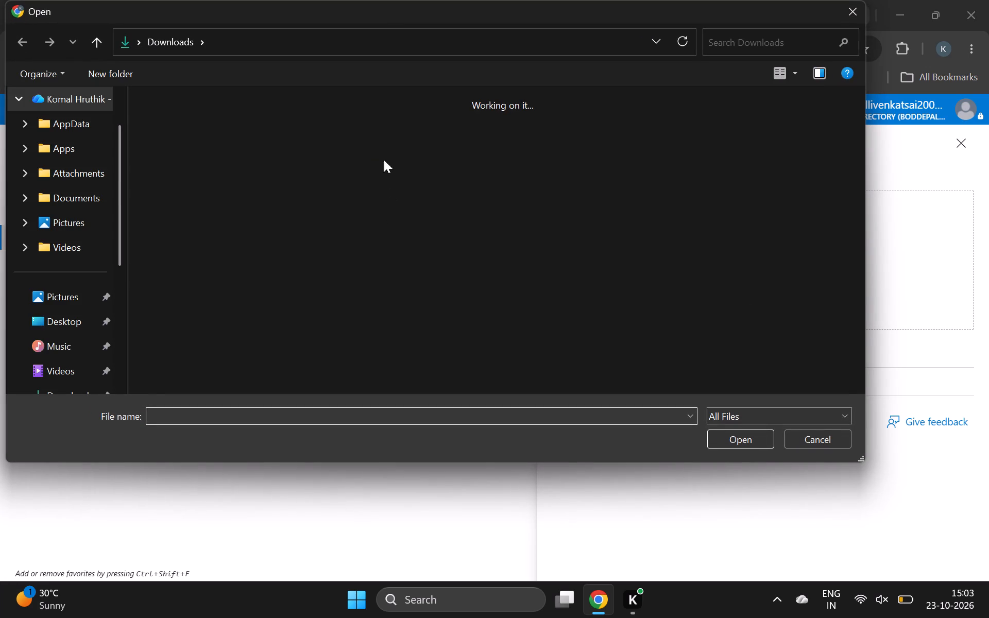
pyautogui.click(281, 131)
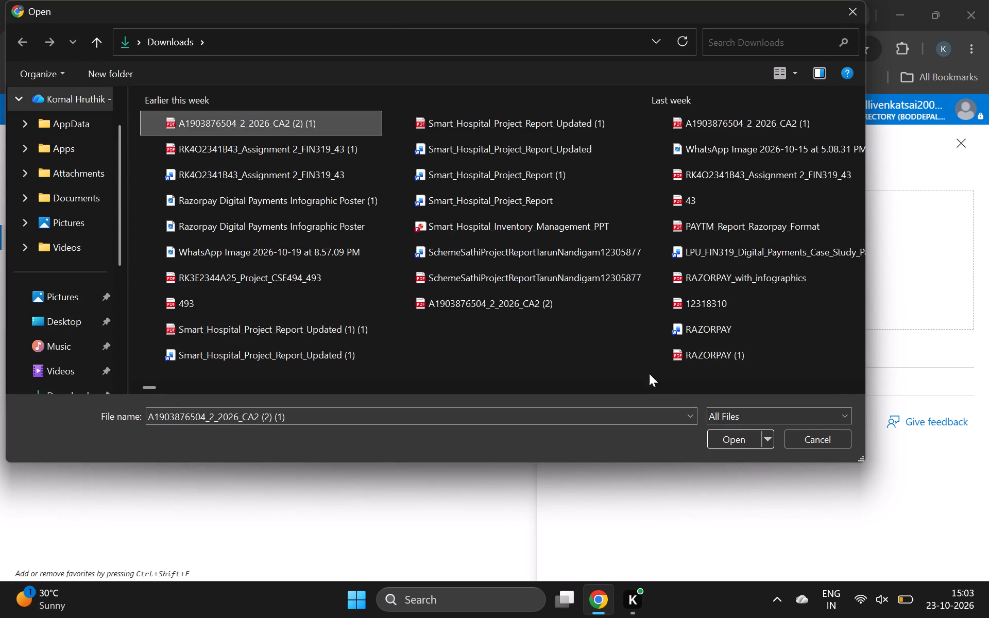
pyautogui.click(740, 428)
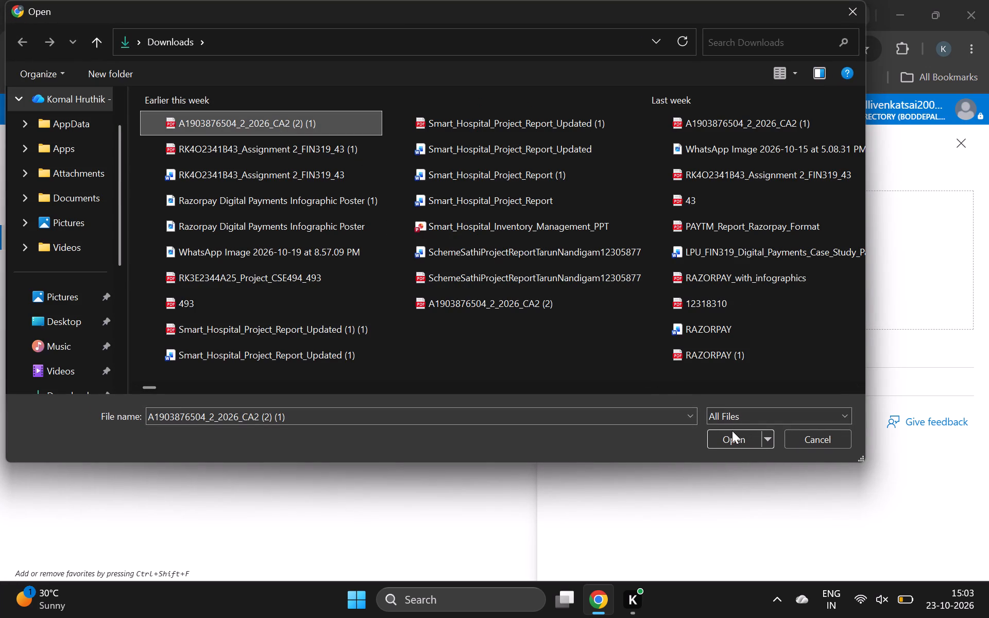
pyautogui.click(733, 435)
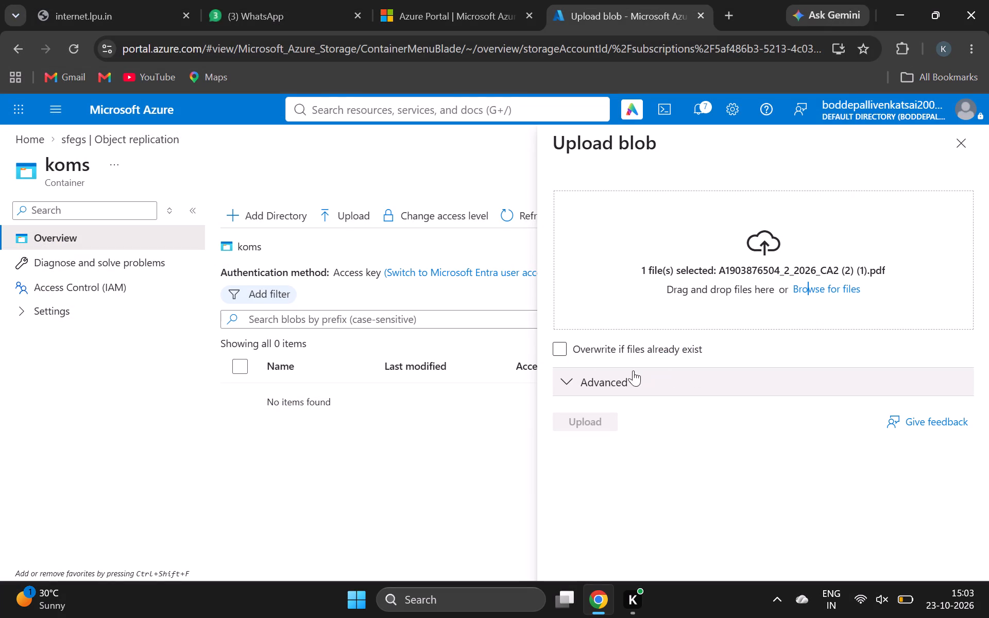
pyautogui.click(557, 342)
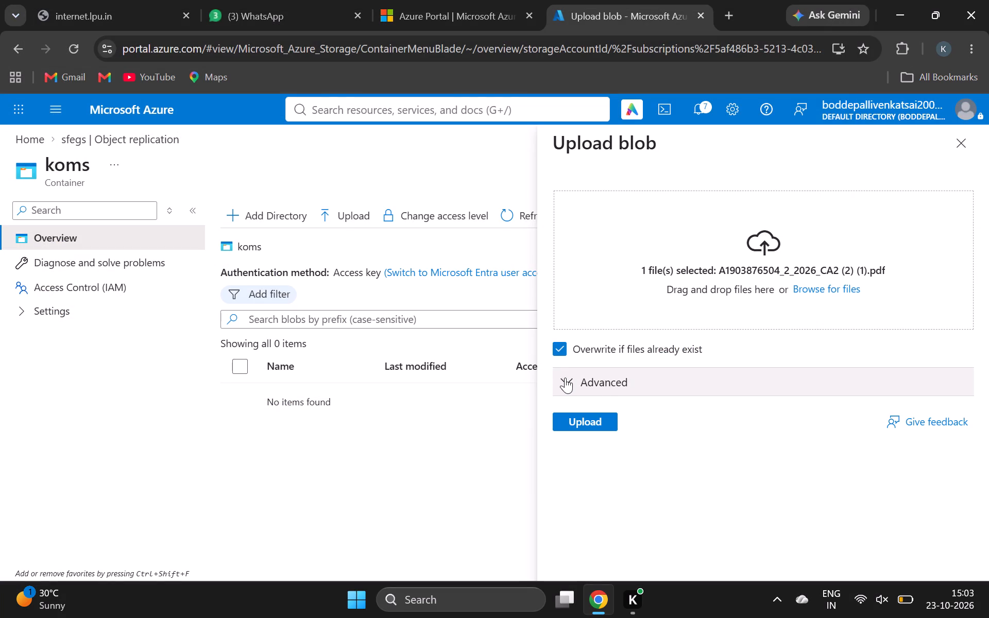
pyautogui.click(589, 419)
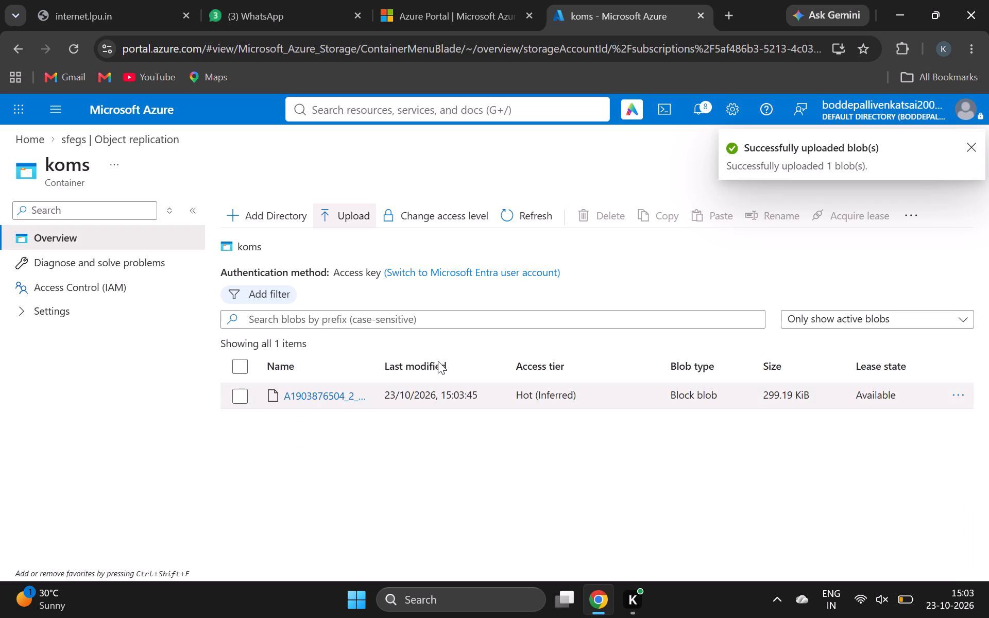
# Open container dest in storage account king345 and refresh its blob list repeatedly to check for the replicated PDF.
pyautogui.click(39, 138)
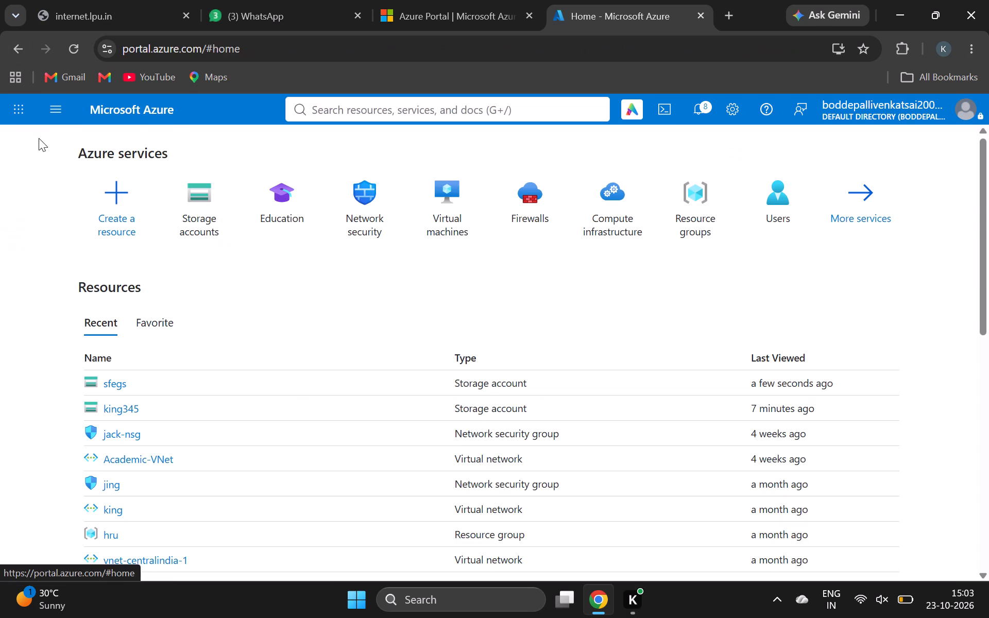
pyautogui.click(115, 403)
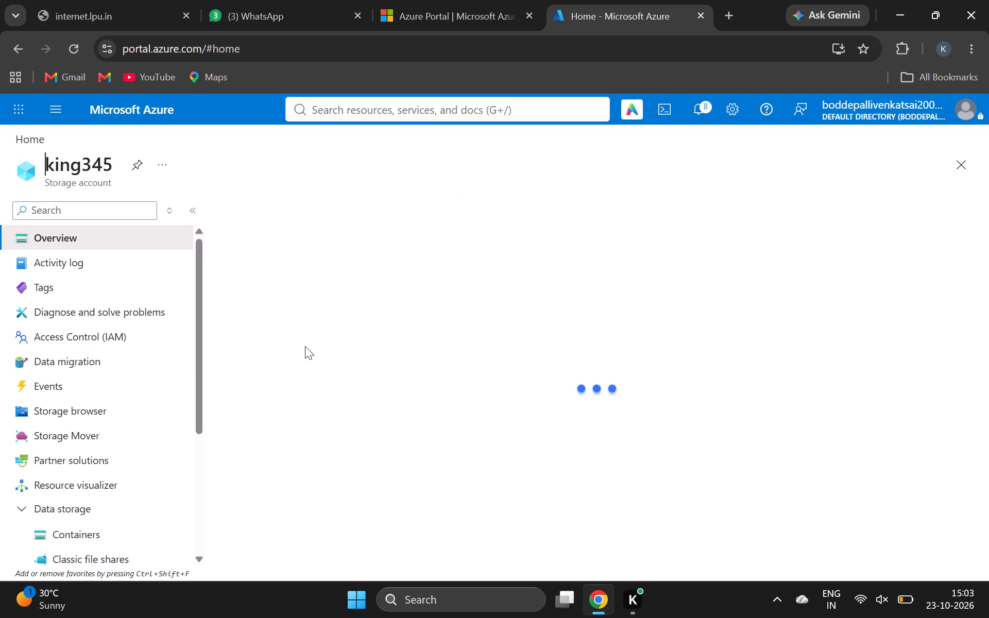
pyautogui.click(120, 529)
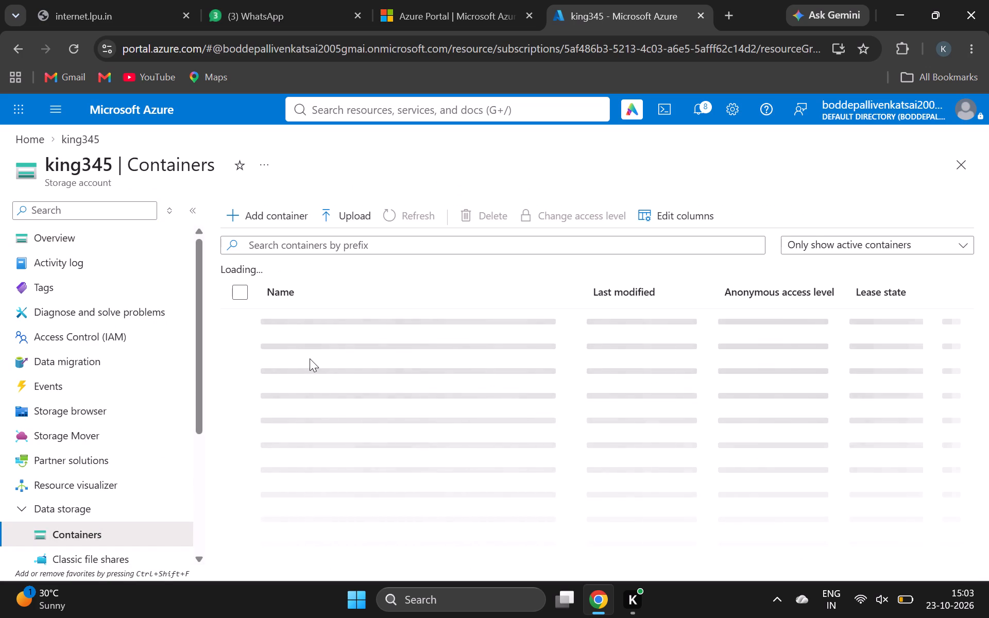
pyautogui.click(295, 350)
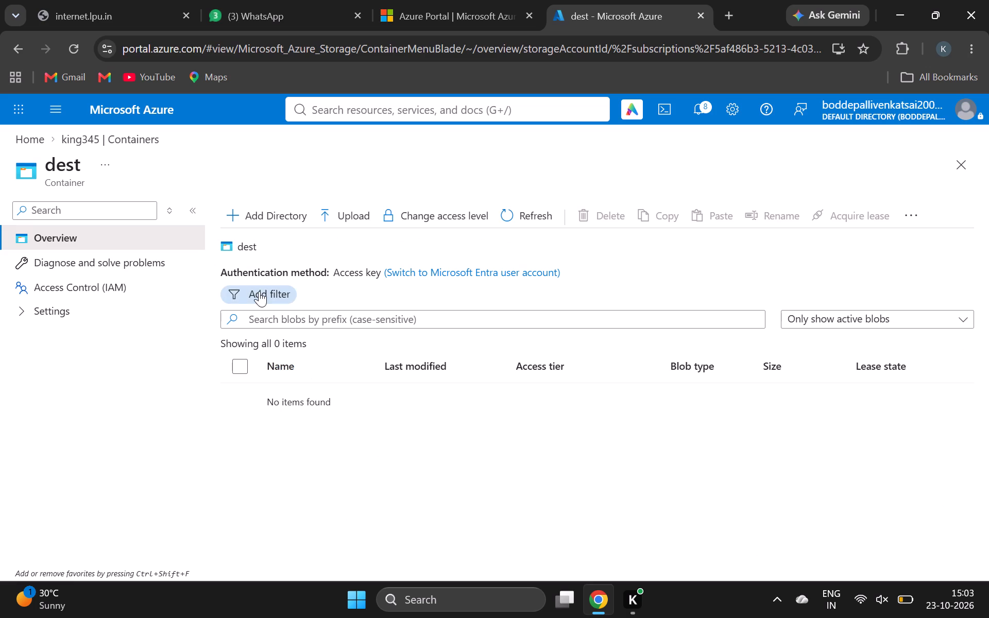
pyautogui.click(545, 220)
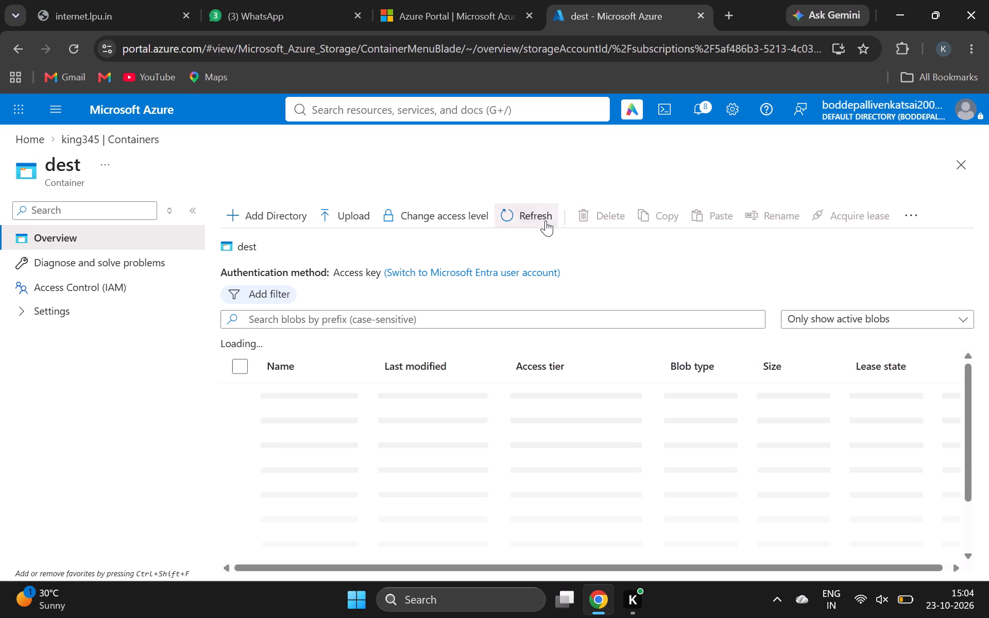
pyautogui.click(545, 220)
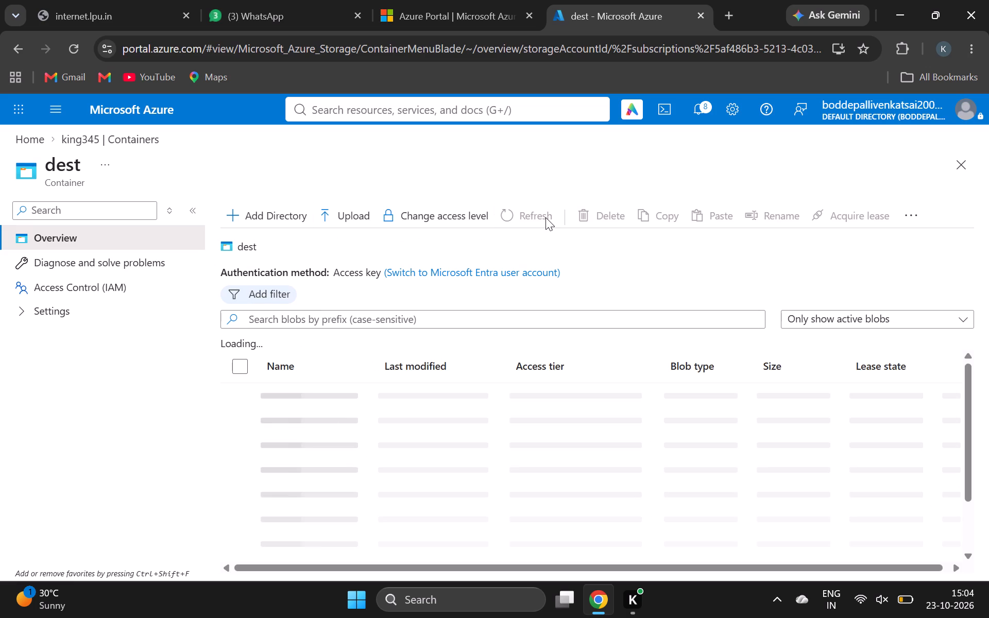
pyautogui.click(545, 217)
pyautogui.click(545, 217)
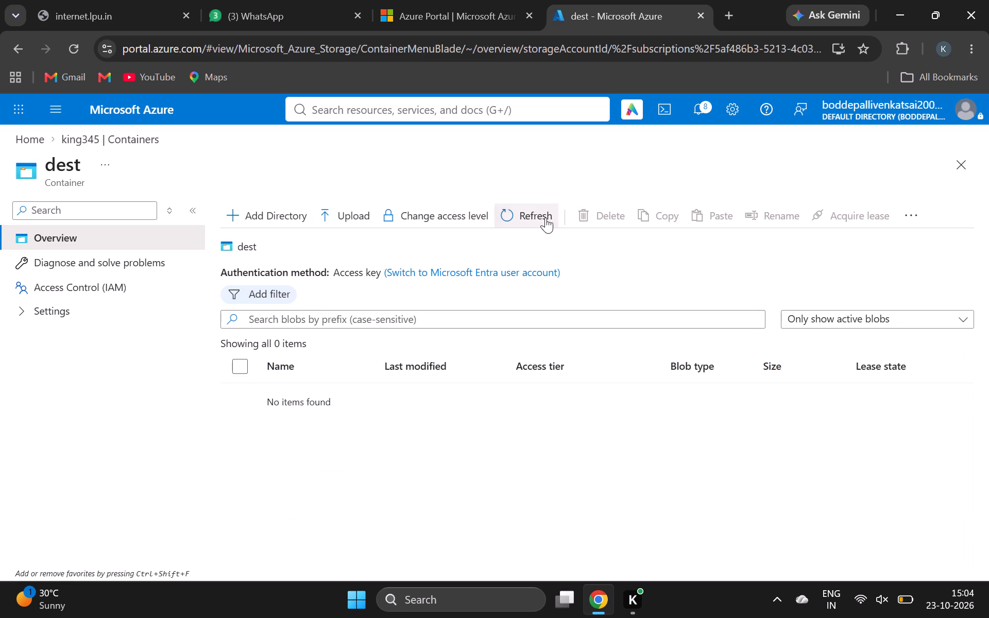
pyautogui.click(545, 217)
pyautogui.click(594, 244)
pyautogui.scroll(-2, 176, 198)
pyautogui.scroll(2, 275, 247)
pyautogui.scroll(-2, 272, 250)
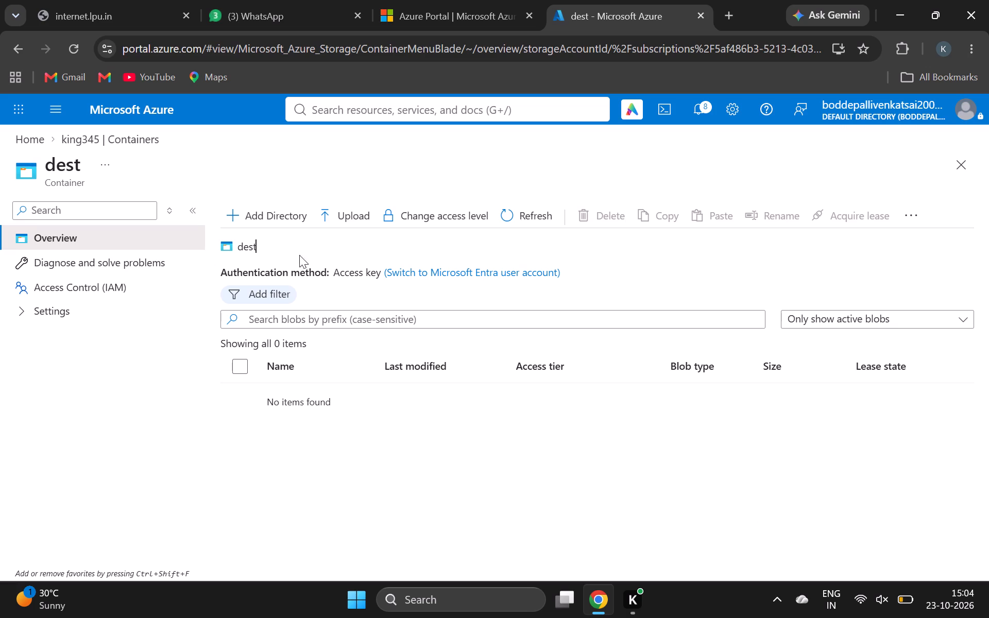
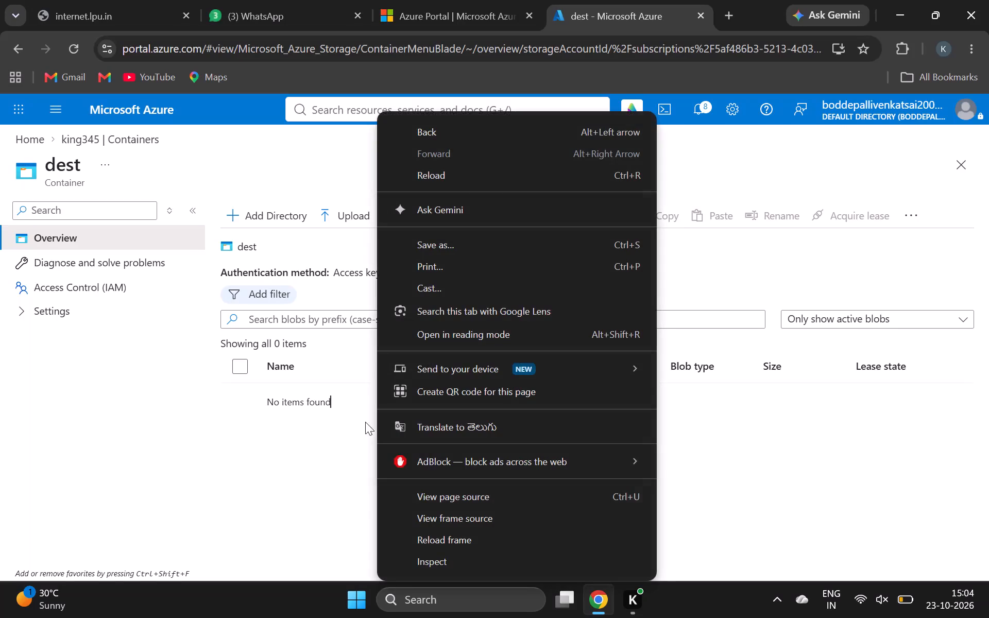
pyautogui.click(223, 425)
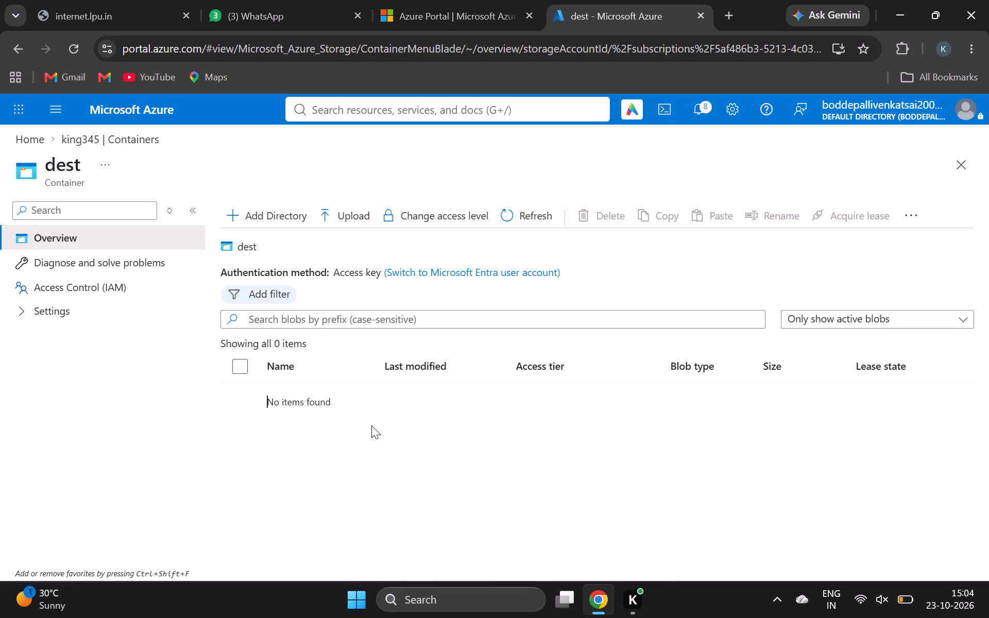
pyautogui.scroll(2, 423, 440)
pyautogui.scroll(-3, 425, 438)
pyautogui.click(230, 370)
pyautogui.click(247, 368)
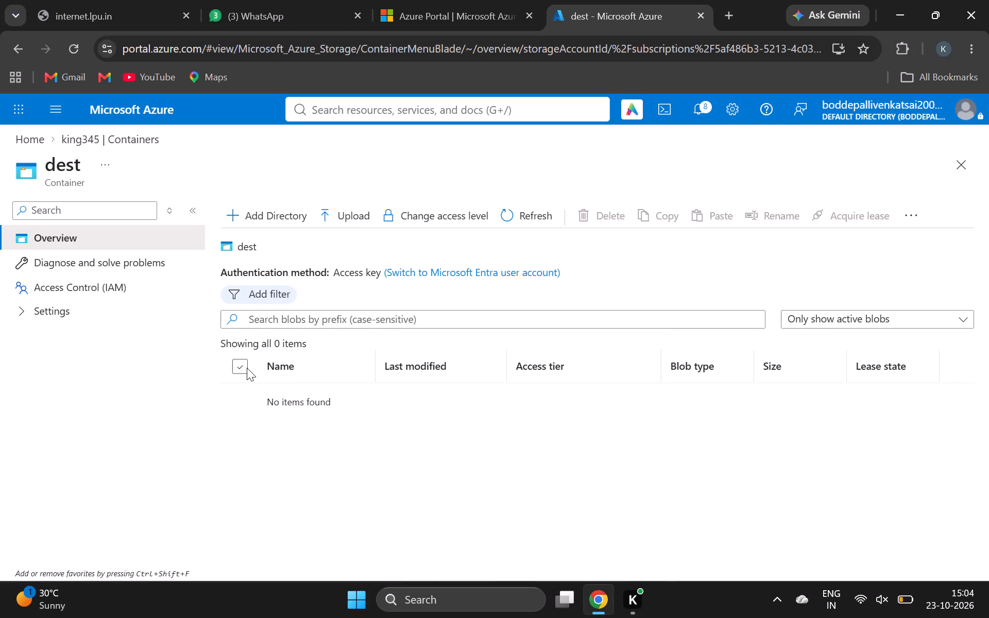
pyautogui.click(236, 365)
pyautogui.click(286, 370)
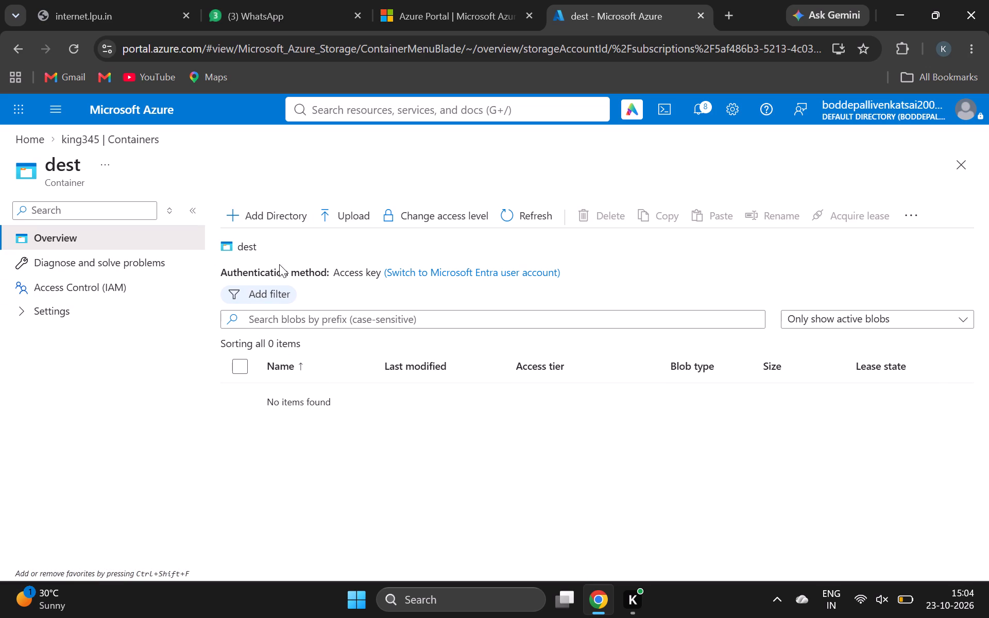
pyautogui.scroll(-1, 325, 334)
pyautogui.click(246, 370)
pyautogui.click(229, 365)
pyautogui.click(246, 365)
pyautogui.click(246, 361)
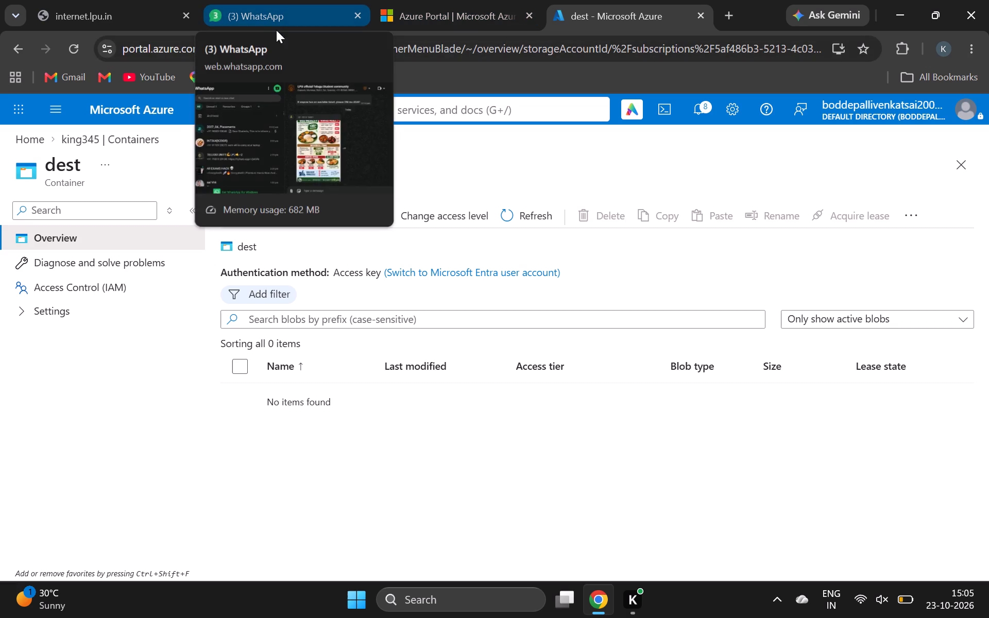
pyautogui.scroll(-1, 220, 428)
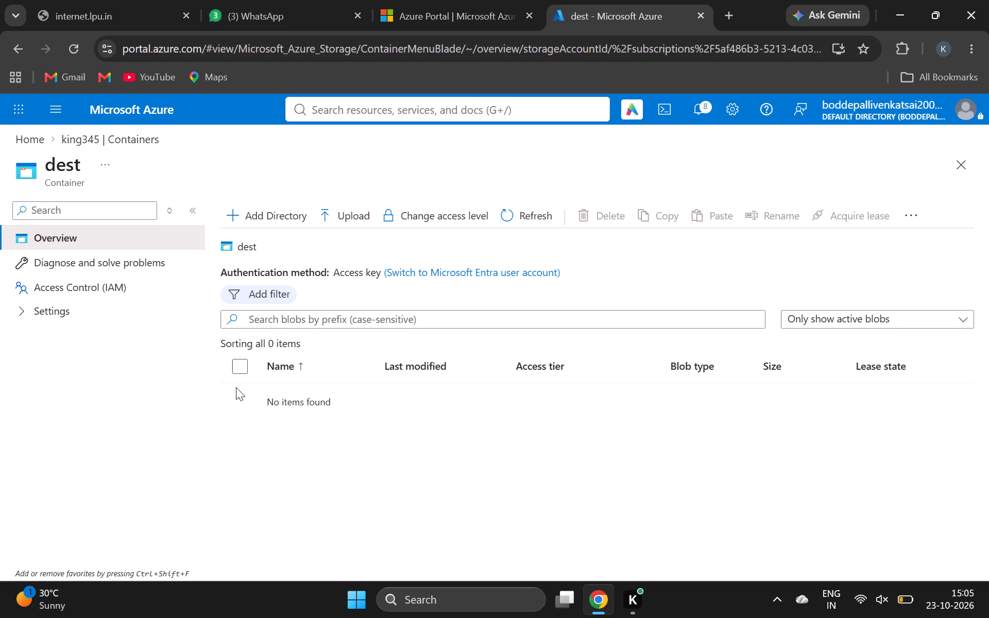
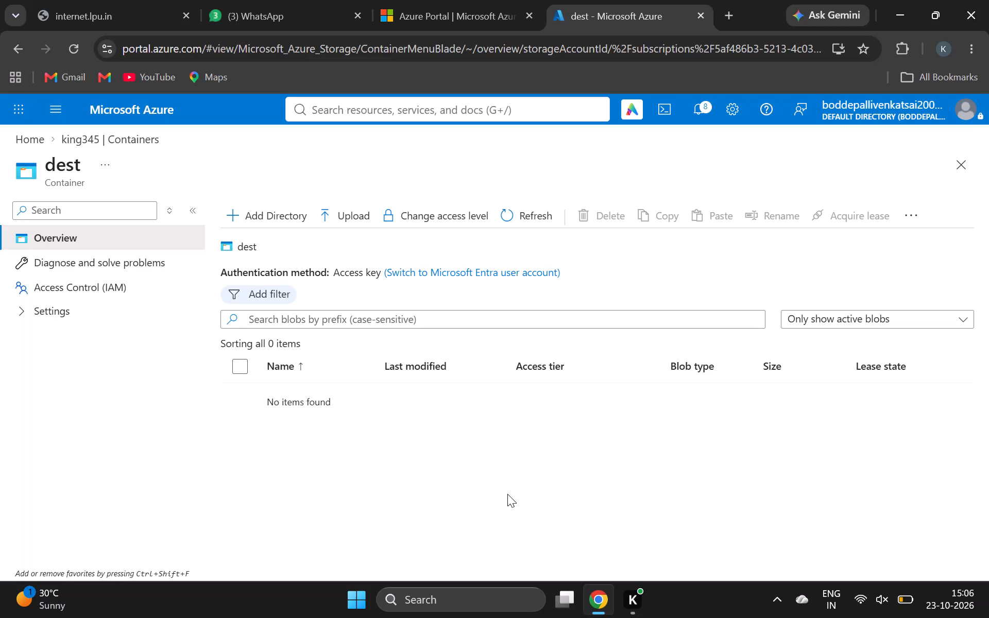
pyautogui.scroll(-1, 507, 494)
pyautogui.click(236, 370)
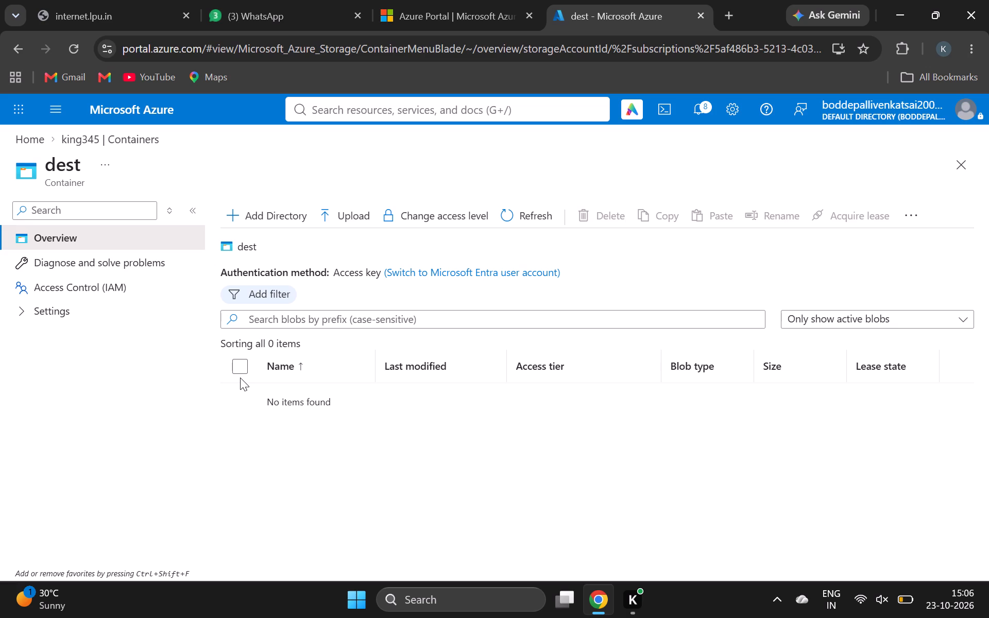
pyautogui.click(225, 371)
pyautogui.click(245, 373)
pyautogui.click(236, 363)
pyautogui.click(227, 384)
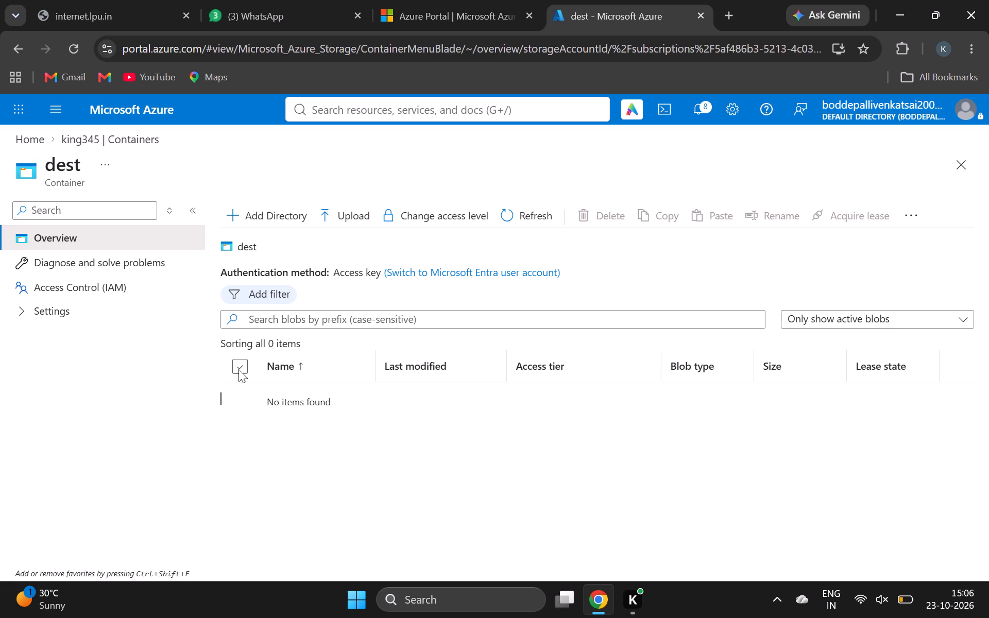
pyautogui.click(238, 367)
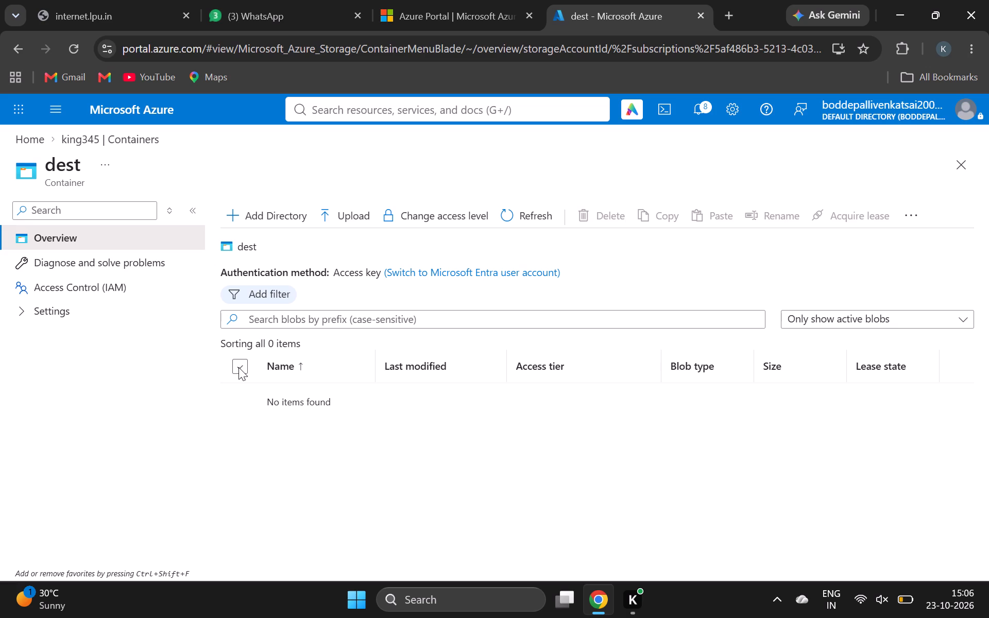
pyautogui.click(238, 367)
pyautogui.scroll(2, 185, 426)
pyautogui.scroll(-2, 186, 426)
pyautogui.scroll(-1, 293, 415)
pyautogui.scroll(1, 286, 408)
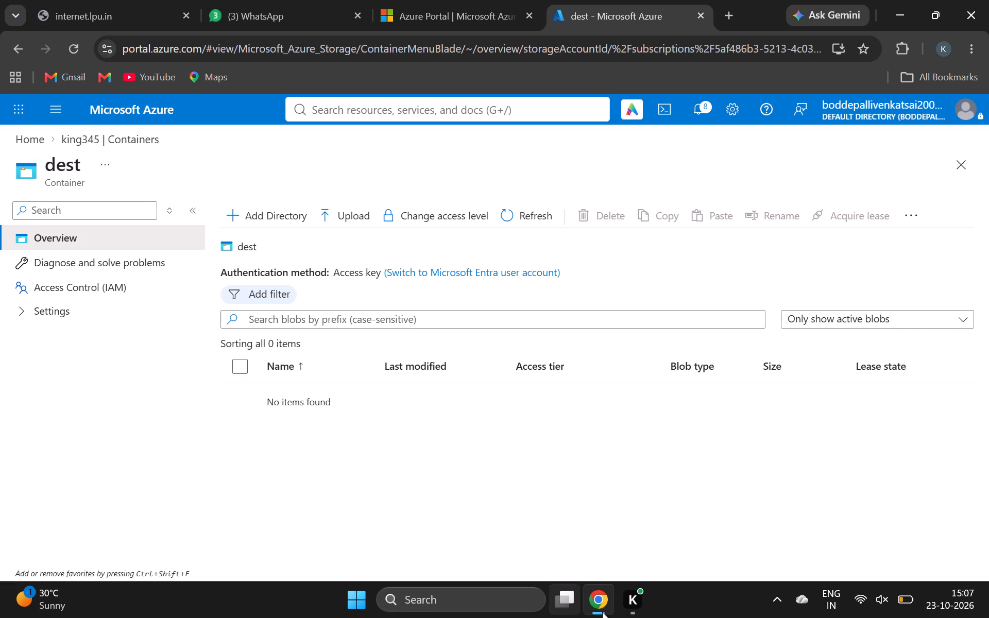
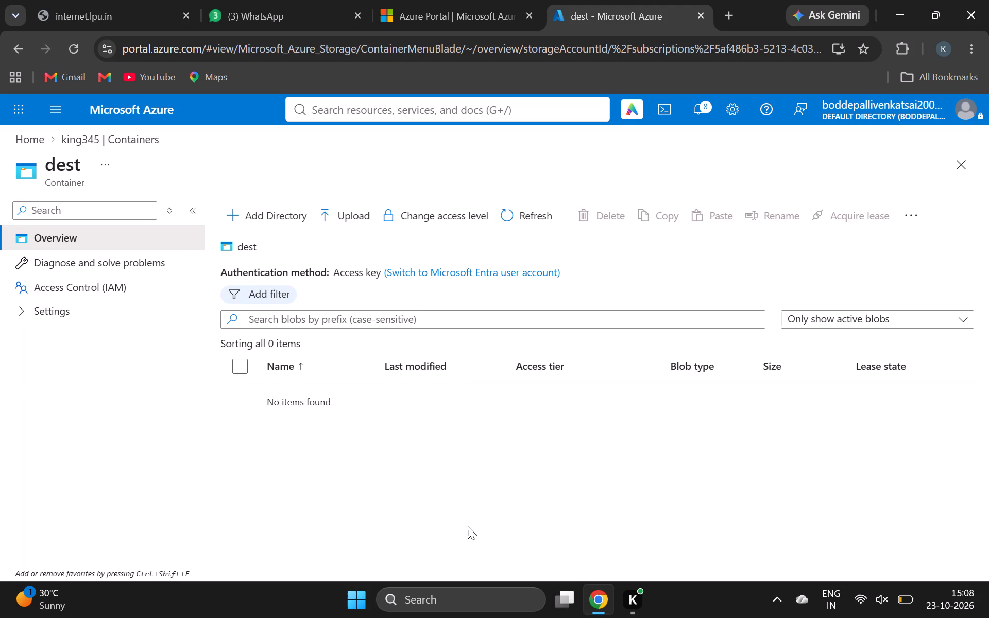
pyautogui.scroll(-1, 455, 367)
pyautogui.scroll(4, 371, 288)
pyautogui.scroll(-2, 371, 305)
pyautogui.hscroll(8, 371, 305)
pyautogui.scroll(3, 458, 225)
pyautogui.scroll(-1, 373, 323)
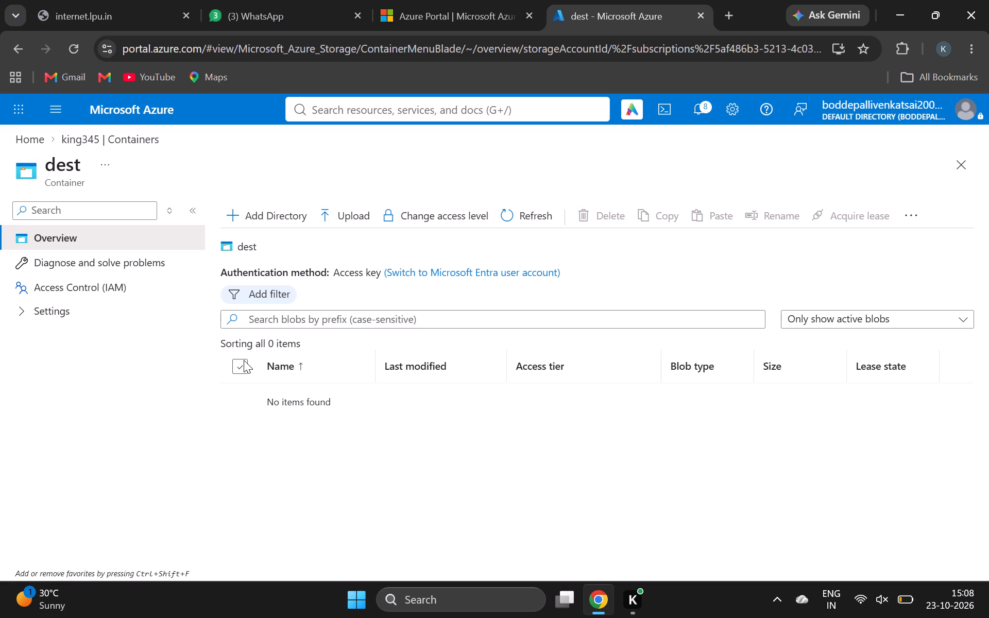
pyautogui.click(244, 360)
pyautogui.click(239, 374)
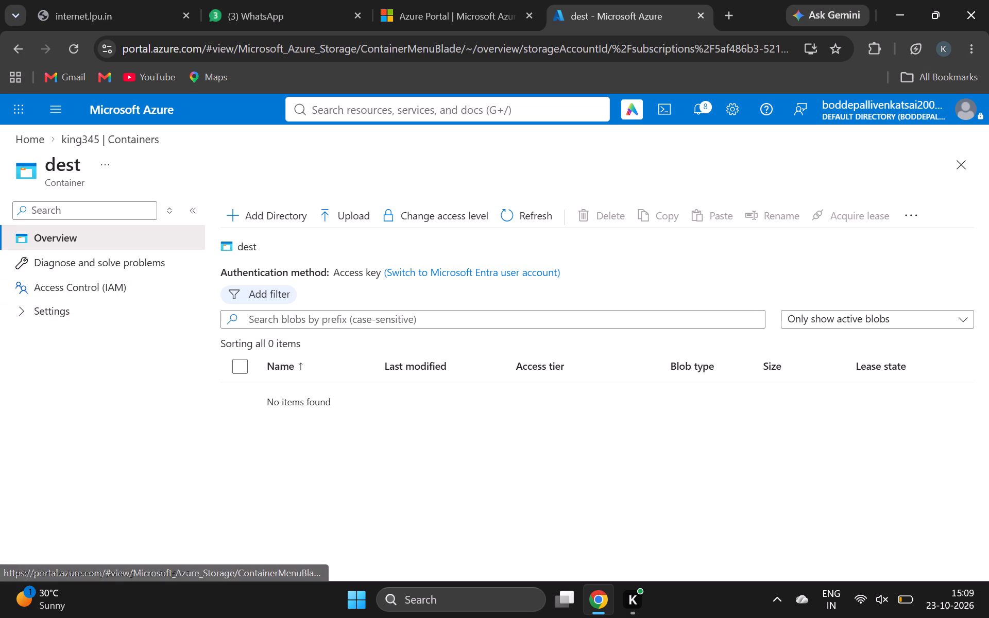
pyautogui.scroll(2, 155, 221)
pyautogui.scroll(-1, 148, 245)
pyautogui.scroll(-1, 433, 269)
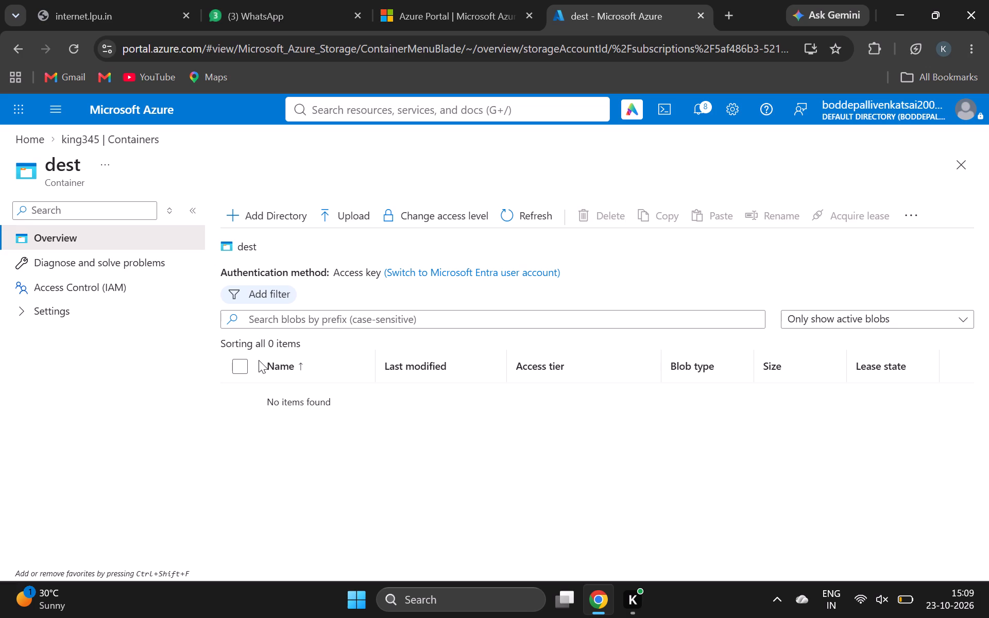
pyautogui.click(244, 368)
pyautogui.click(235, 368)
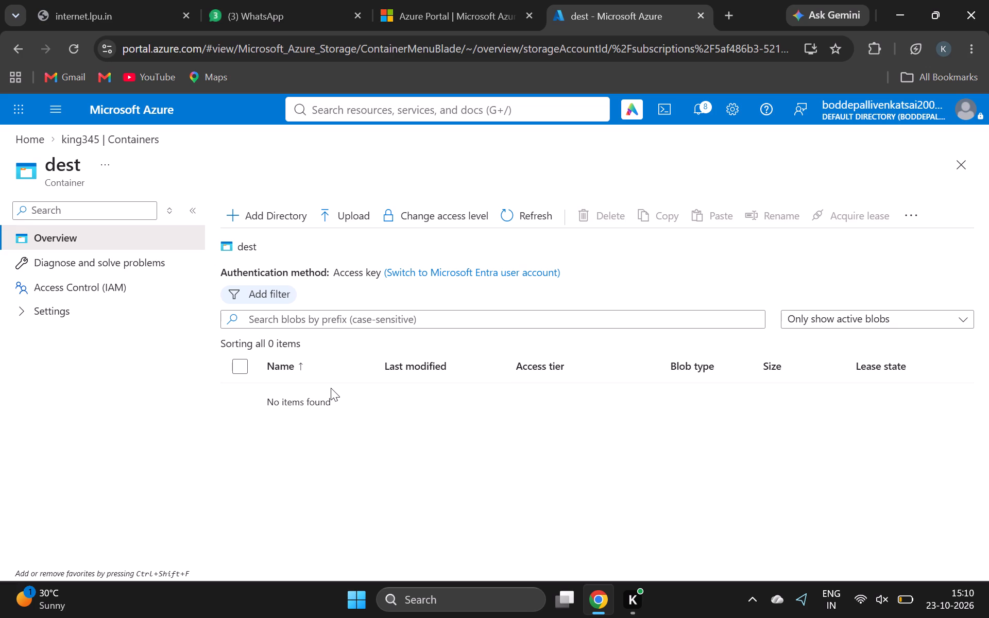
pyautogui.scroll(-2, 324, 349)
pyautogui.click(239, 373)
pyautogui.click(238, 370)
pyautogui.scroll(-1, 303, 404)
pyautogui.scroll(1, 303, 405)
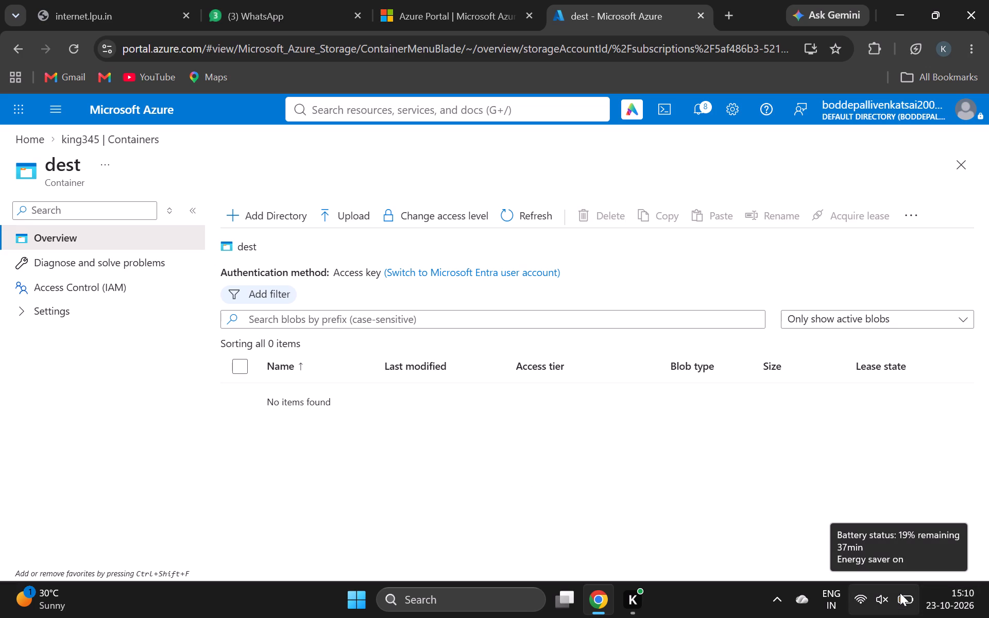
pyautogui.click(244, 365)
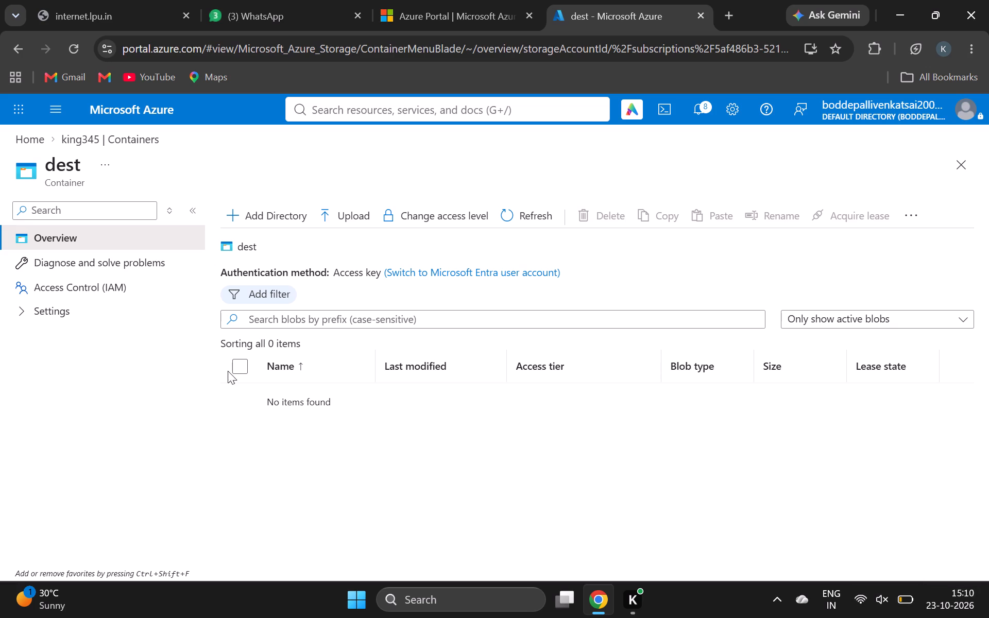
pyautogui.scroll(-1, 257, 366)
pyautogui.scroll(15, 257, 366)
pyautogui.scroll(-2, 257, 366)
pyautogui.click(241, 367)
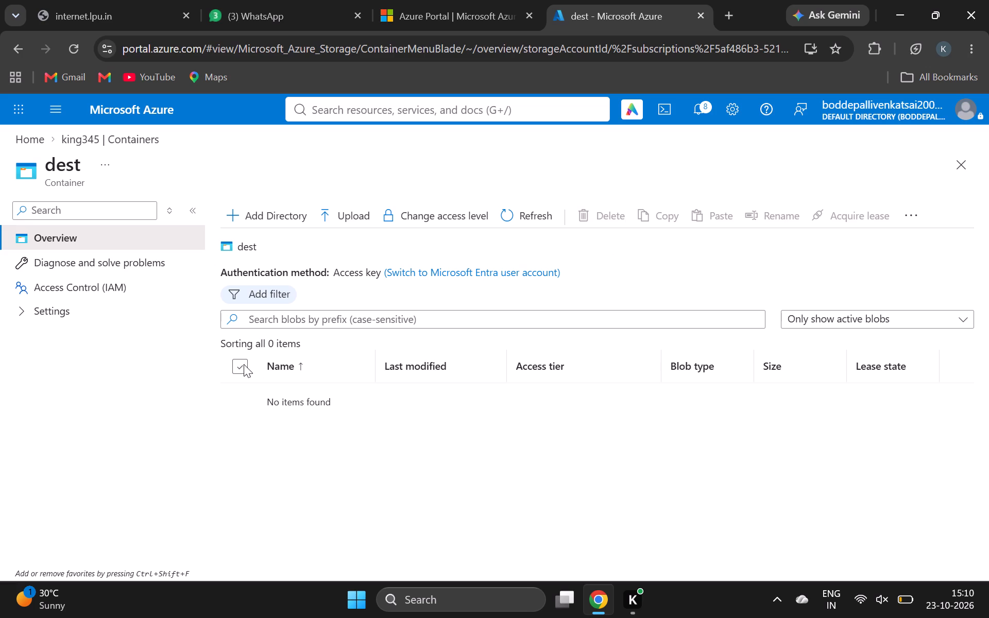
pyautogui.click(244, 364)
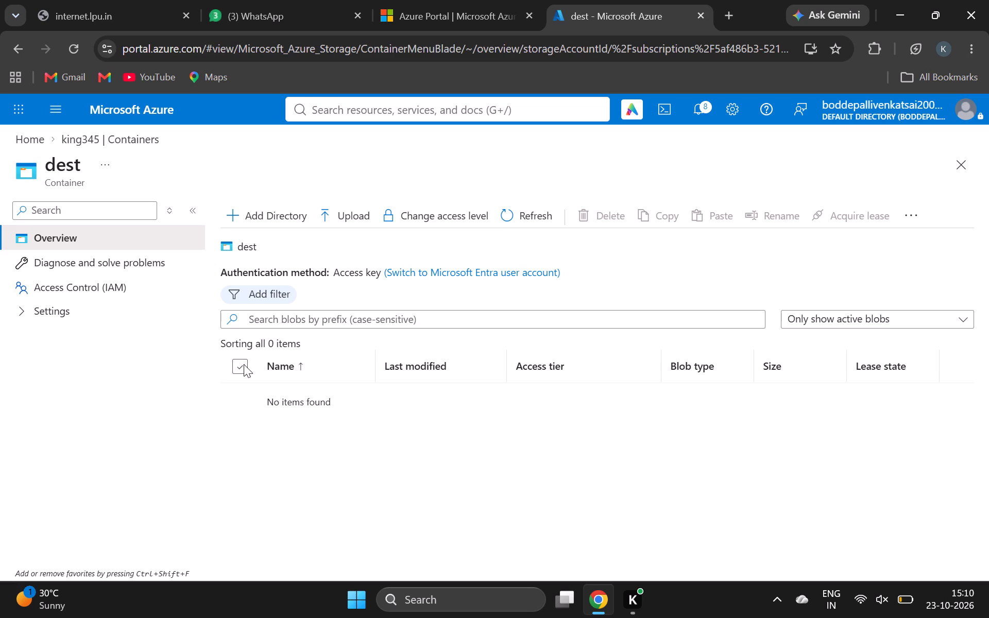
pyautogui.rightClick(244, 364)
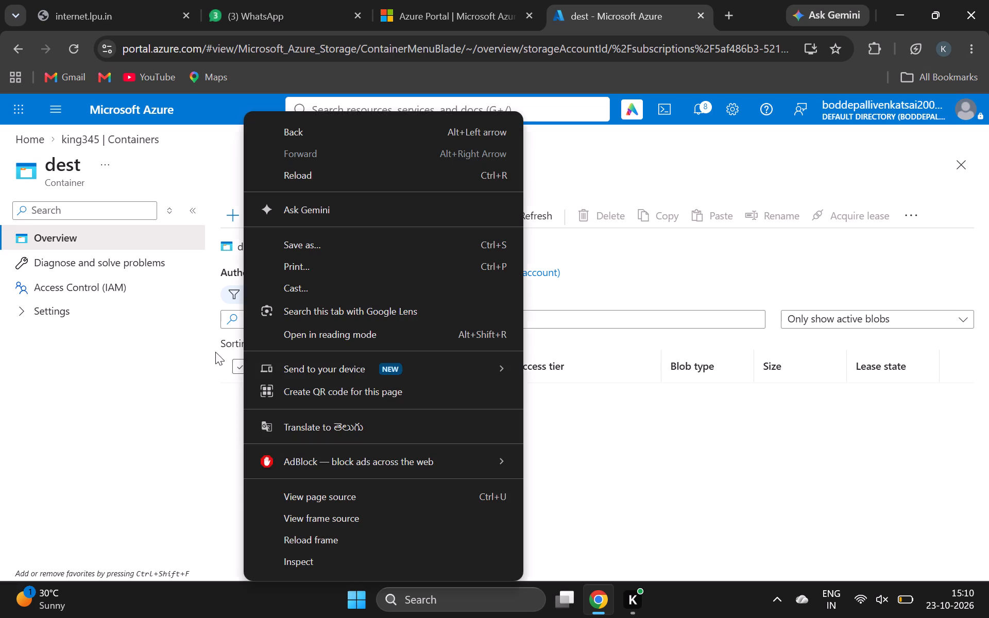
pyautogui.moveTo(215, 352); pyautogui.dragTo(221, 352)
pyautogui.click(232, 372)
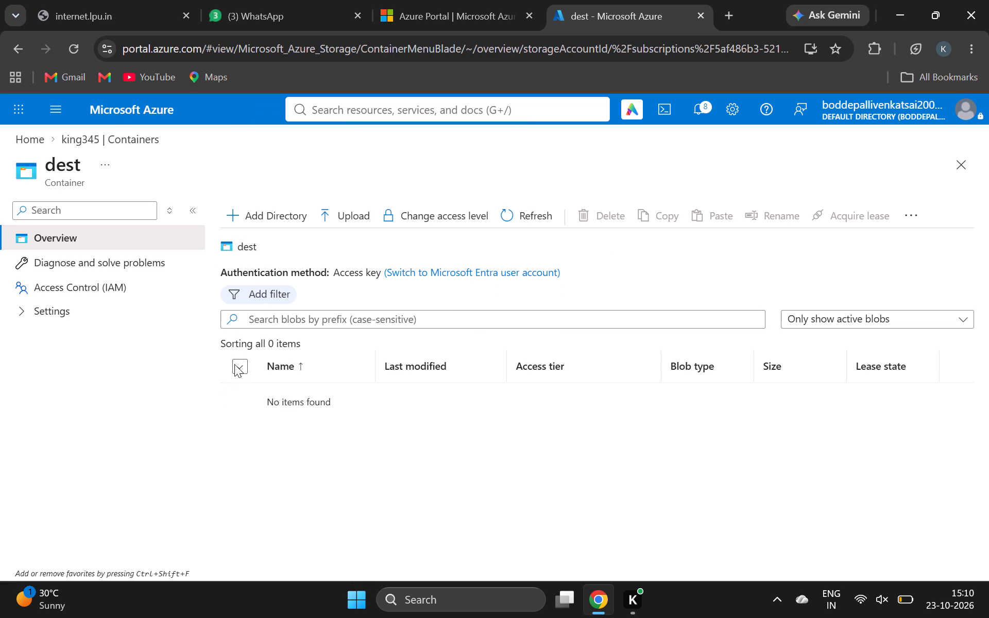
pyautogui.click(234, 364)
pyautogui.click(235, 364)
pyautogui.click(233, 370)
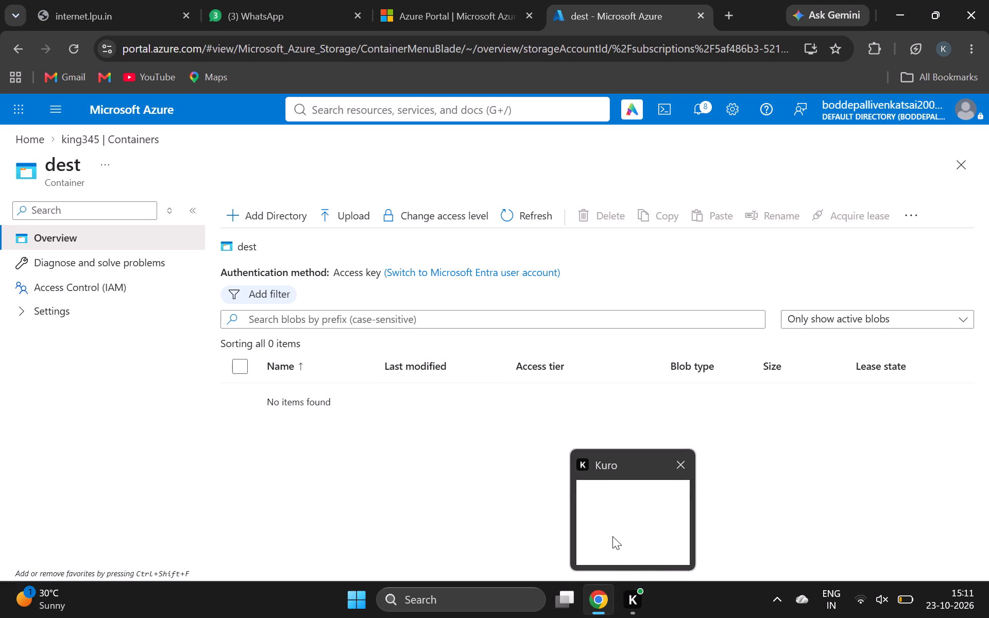
# Reload the portal page of container dest to restore its connection.
pyautogui.click(329, 431)
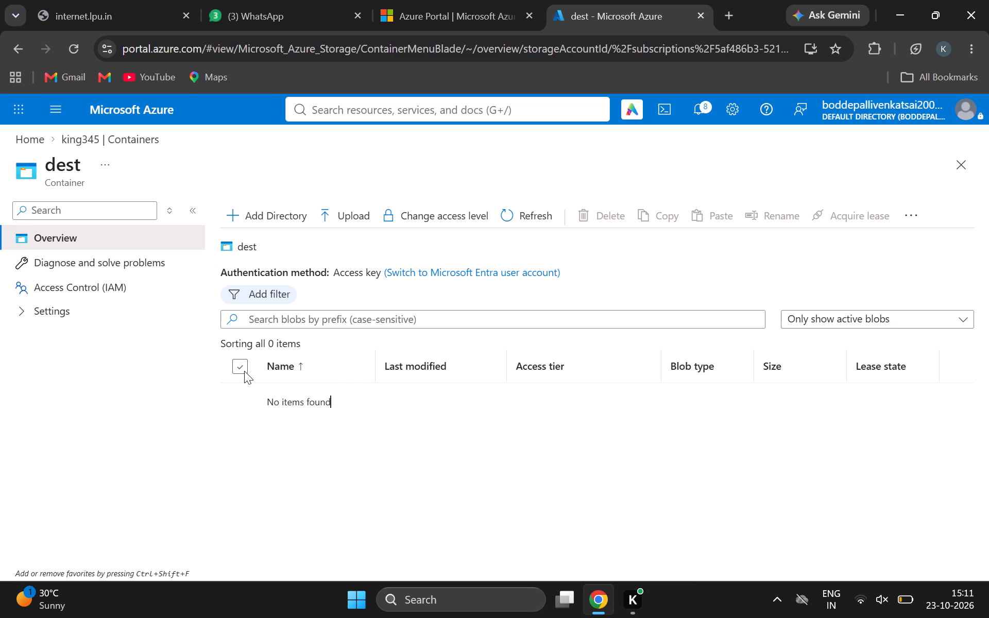
pyautogui.click(244, 371)
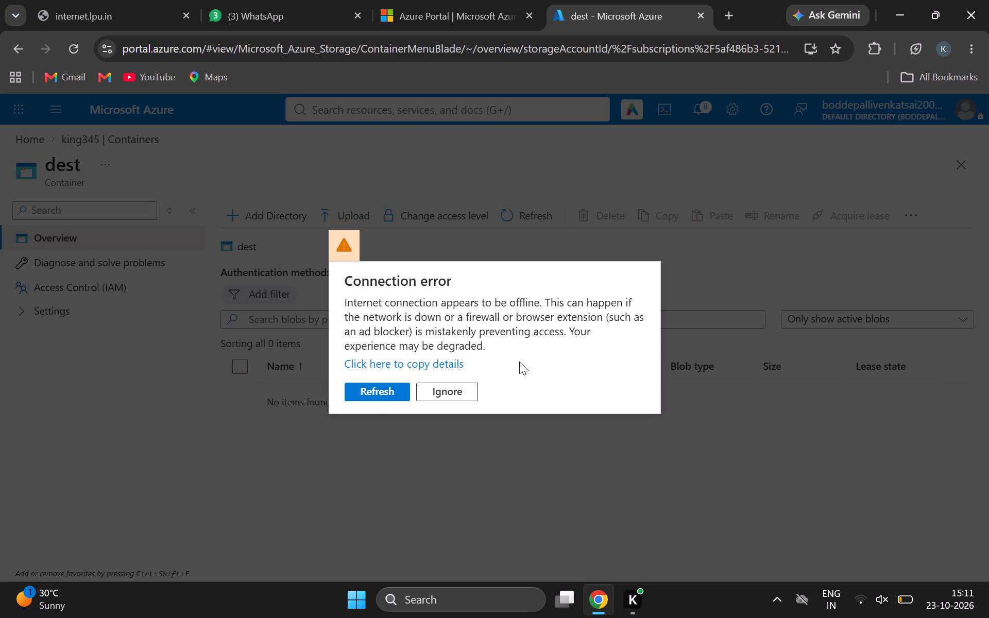
pyautogui.click(383, 390)
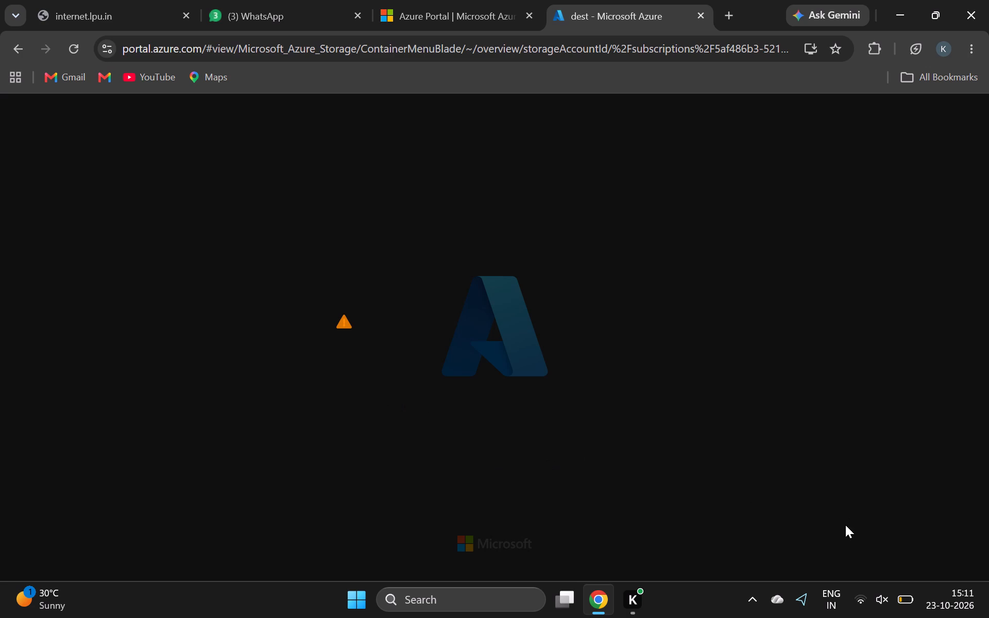
# Check the computer's Wi-Fi connection in the network list and return to the dest container page.
pyautogui.click(858, 597)
pyautogui.click(860, 314)
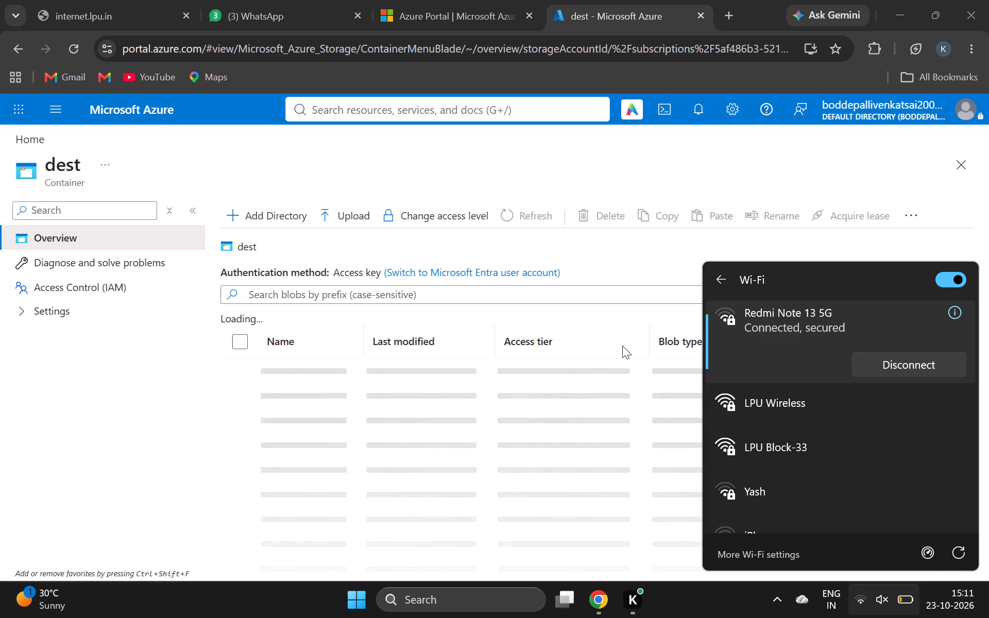
pyautogui.click(668, 247)
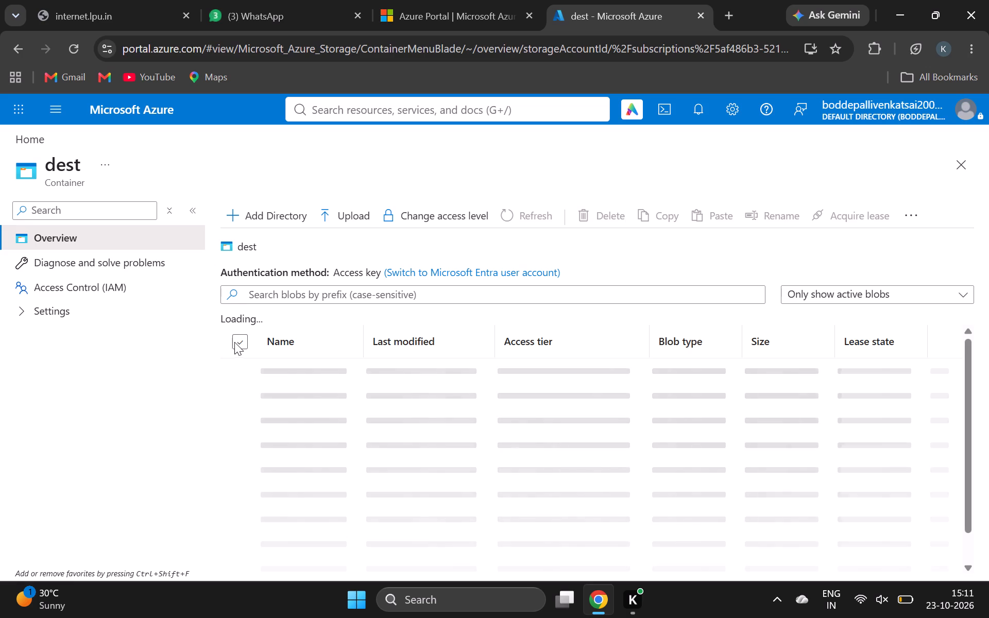
# Examine the reloaded blob list of container dest for the replicated PDF.
pyautogui.scroll(-3, 579, 358)
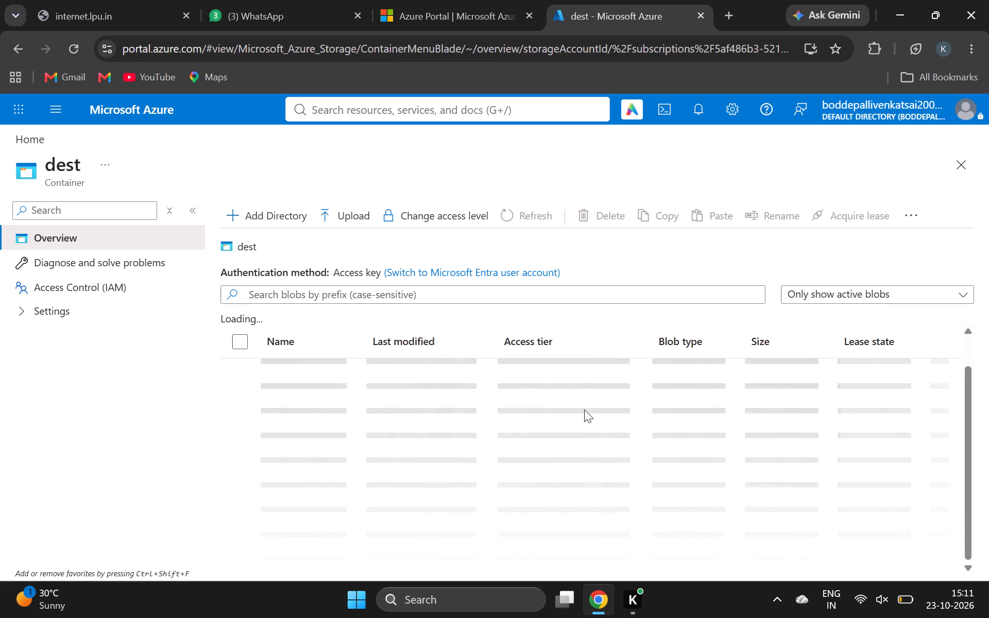
pyautogui.scroll(4, 584, 409)
pyautogui.scroll(-2, 573, 427)
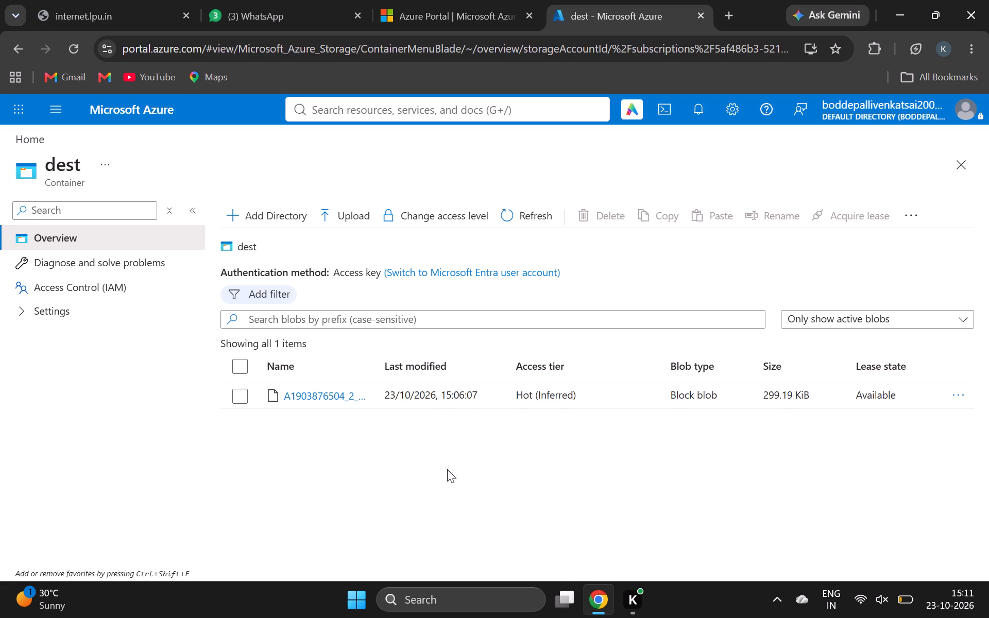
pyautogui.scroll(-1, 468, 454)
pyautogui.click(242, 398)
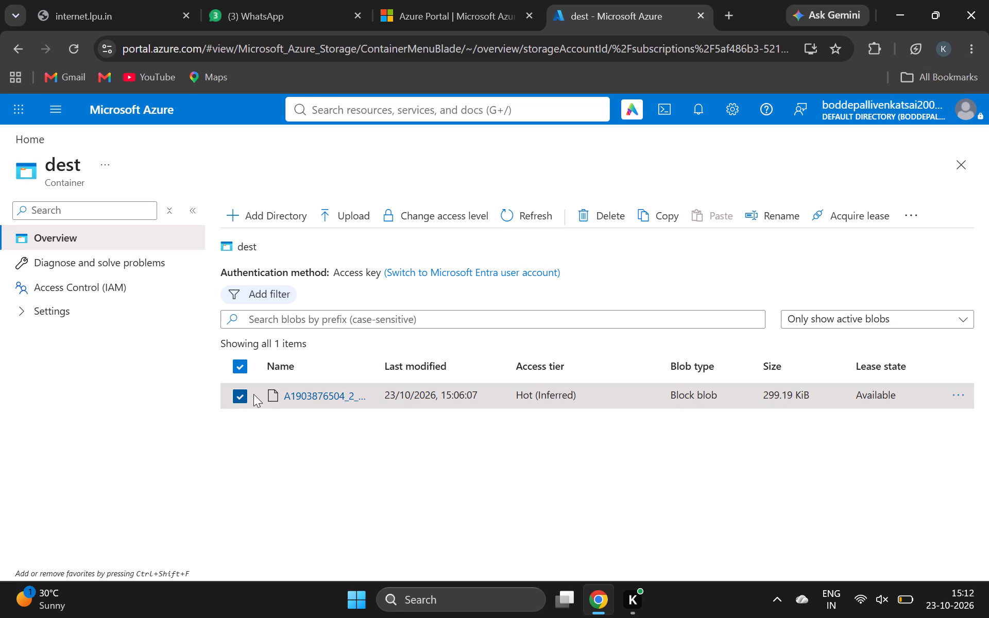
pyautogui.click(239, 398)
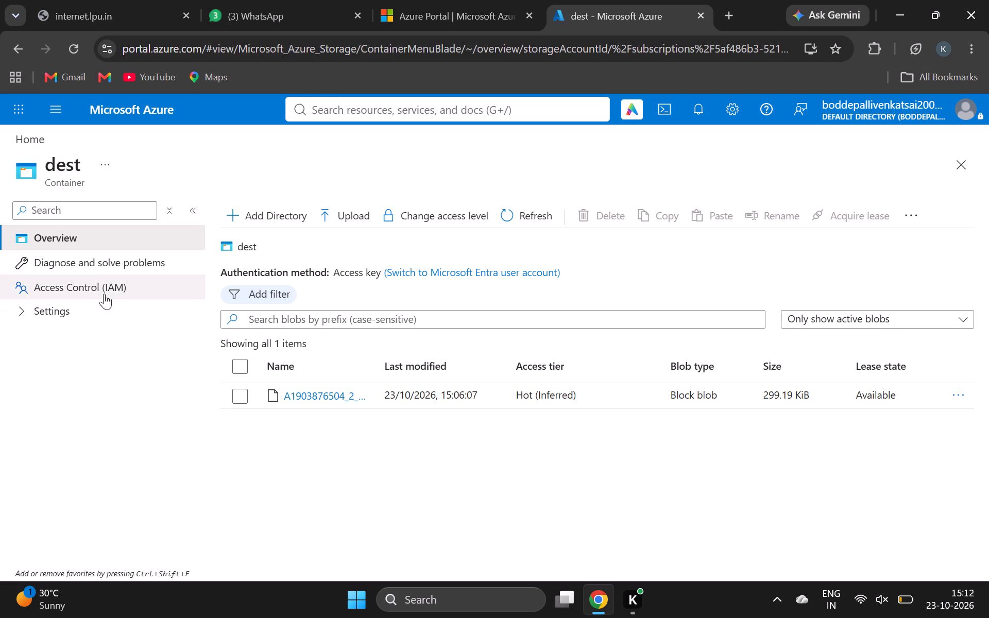
# Examine the Diagnose and solve problems page of container dest and expand its Settings section.
pyautogui.click(88, 258)
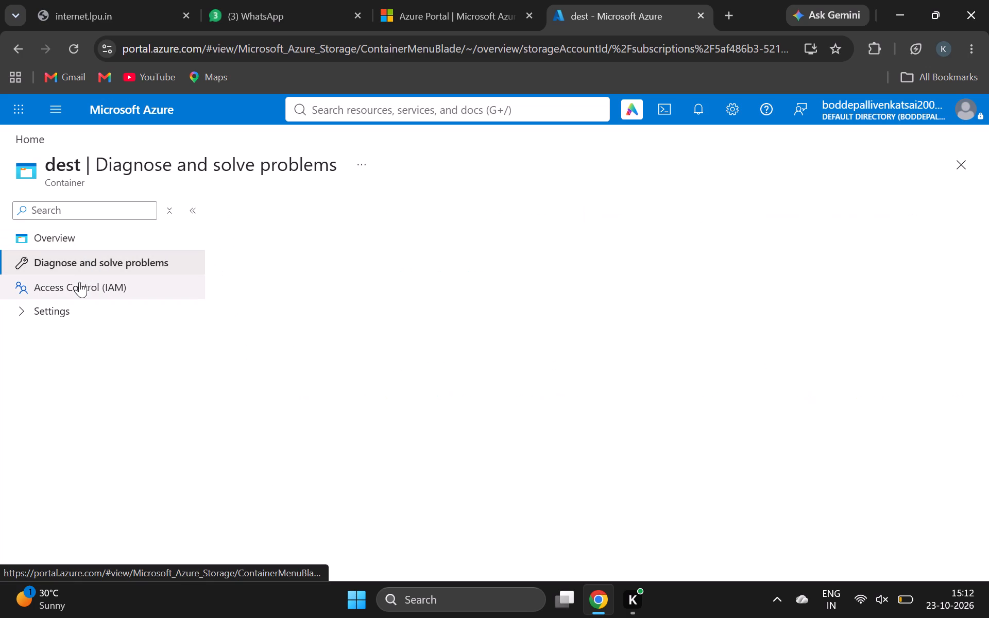
pyautogui.click(79, 283)
pyautogui.click(79, 255)
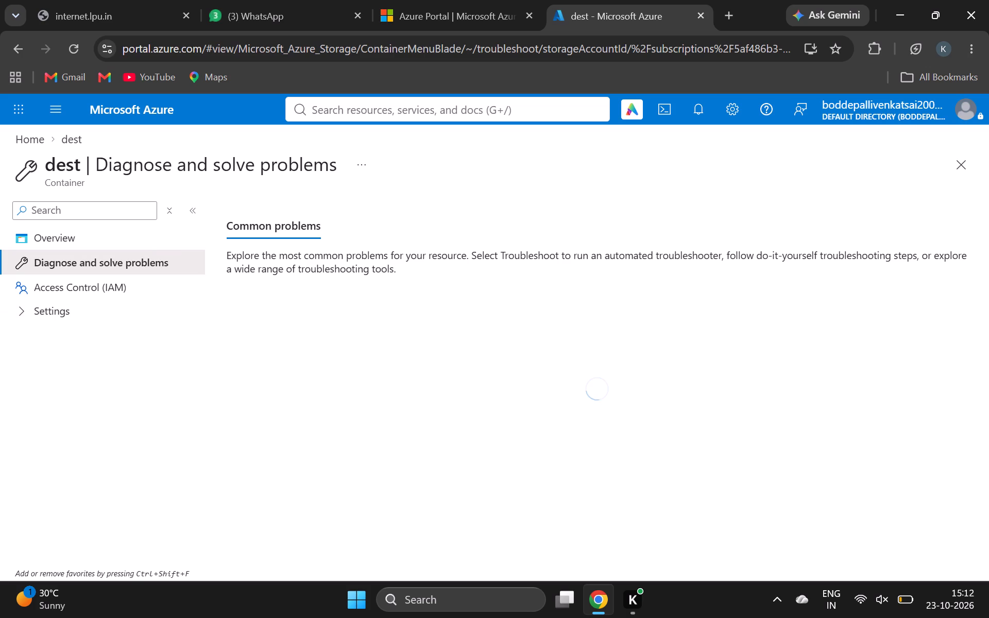
pyautogui.click(106, 303)
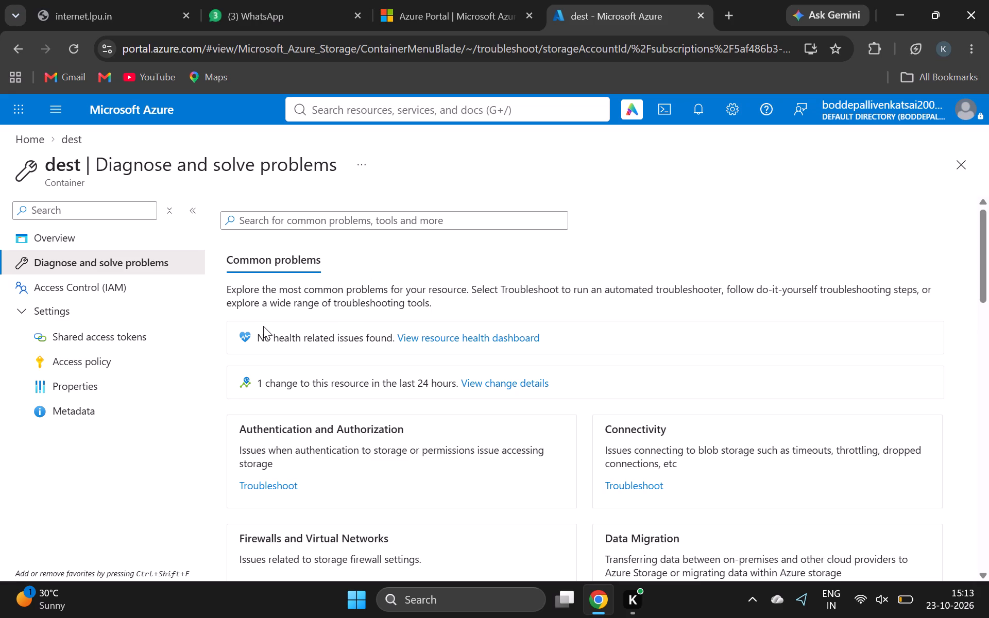
pyautogui.scroll(-1, 263, 326)
pyautogui.scroll(-2, 157, 419)
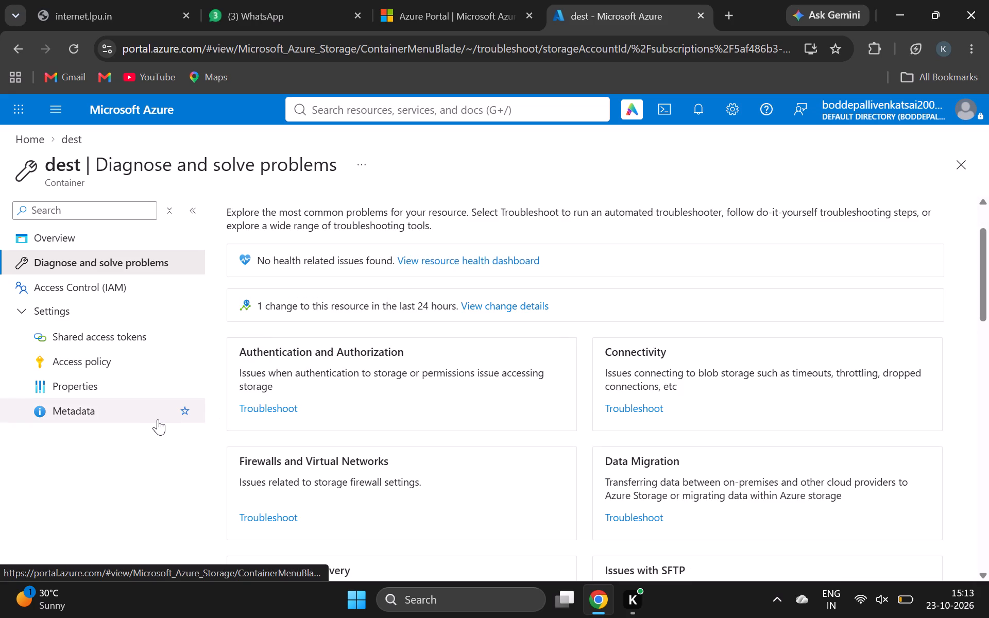
pyautogui.scroll(5, 158, 419)
pyautogui.scroll(1, 213, 282)
pyautogui.scroll(1, 148, 320)
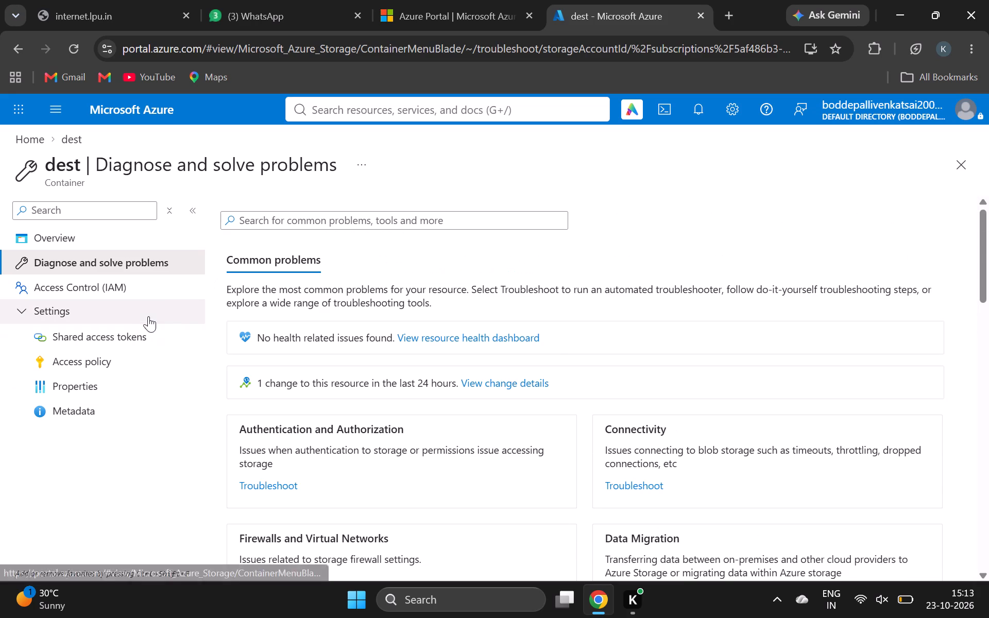
pyautogui.scroll(2, 148, 316)
pyautogui.scroll(-3, 160, 275)
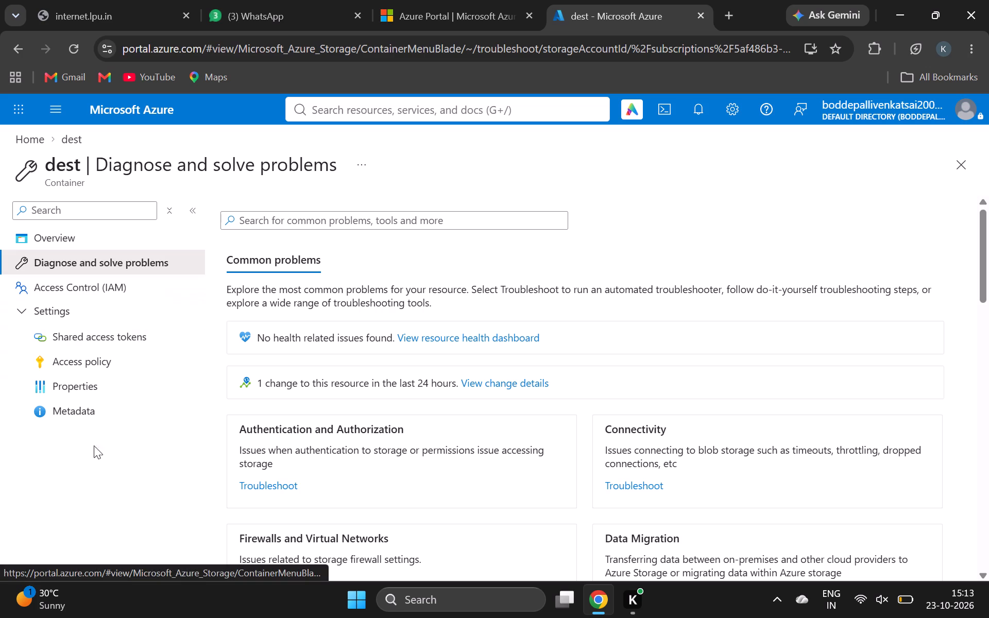
# Look through container dest's Overview and Diagnose and solve problems pages, ending on its Access Control (IAM) page.
pyautogui.click(120, 286)
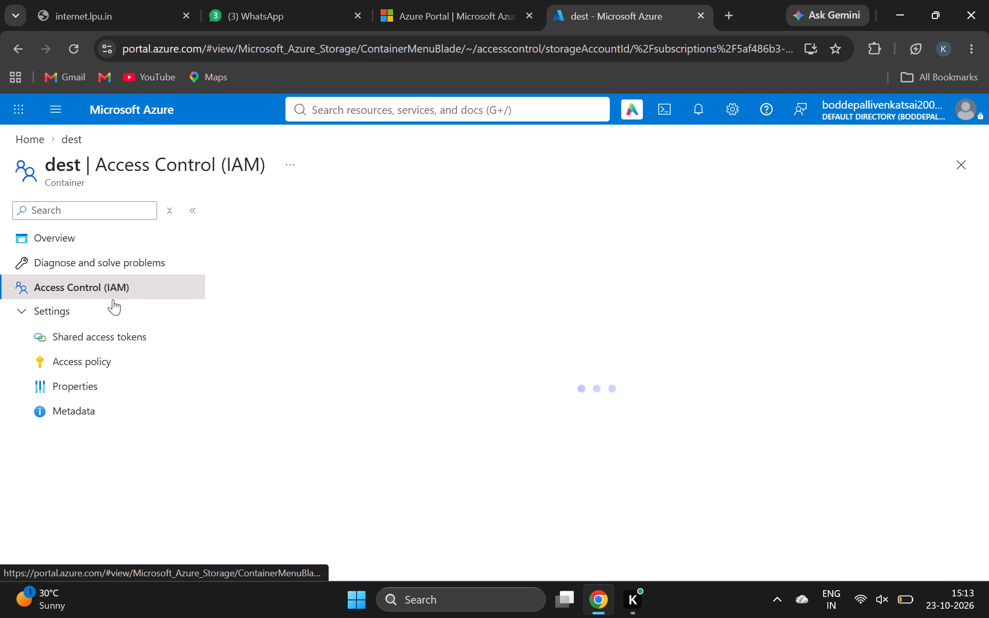
pyautogui.click(107, 308)
pyautogui.click(105, 312)
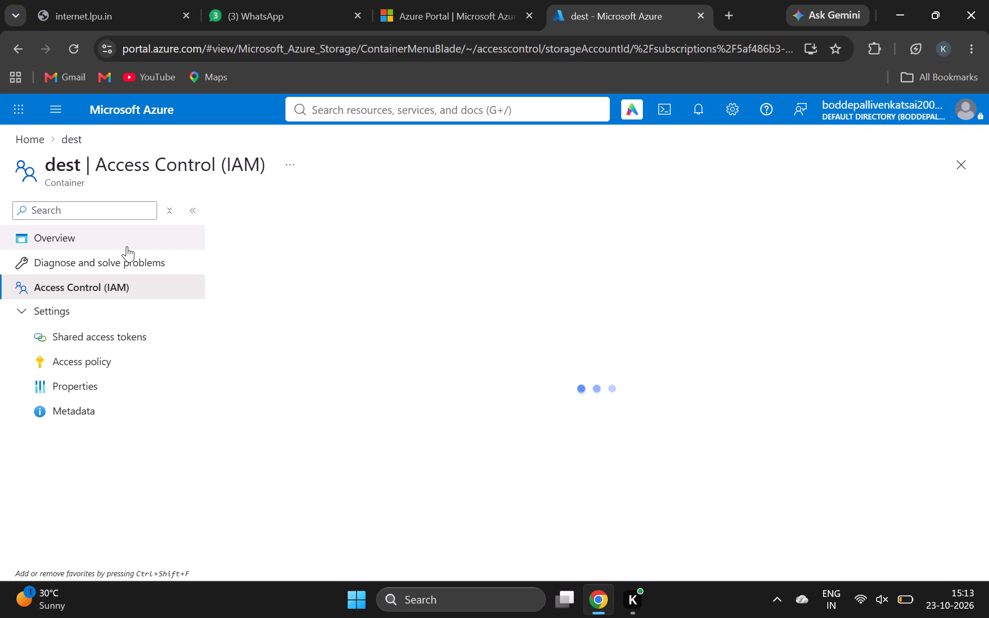
pyautogui.click(127, 246)
pyautogui.click(120, 261)
pyautogui.click(123, 286)
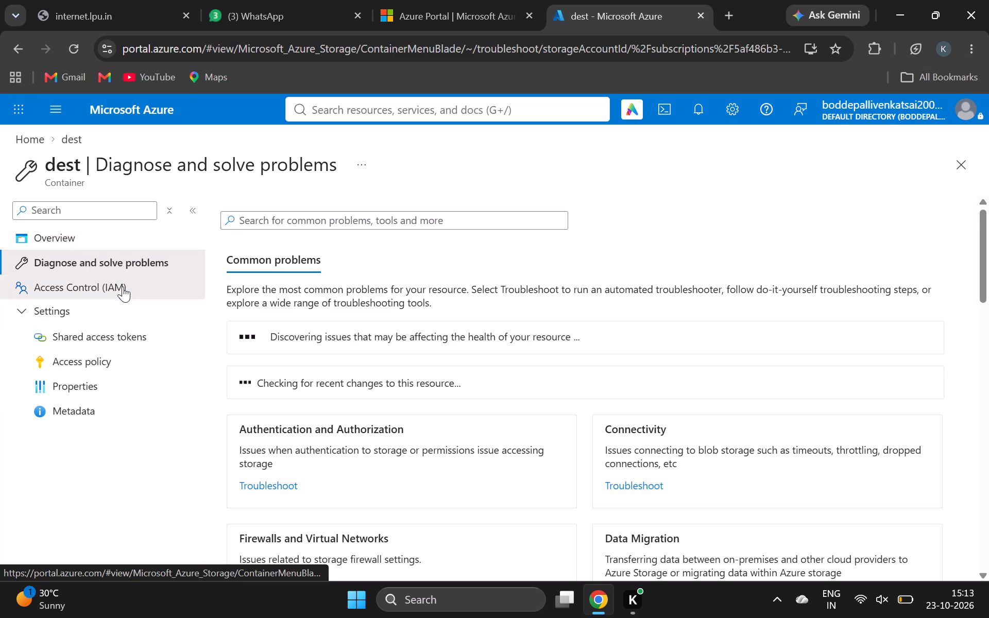
pyautogui.click(92, 313)
pyautogui.click(91, 319)
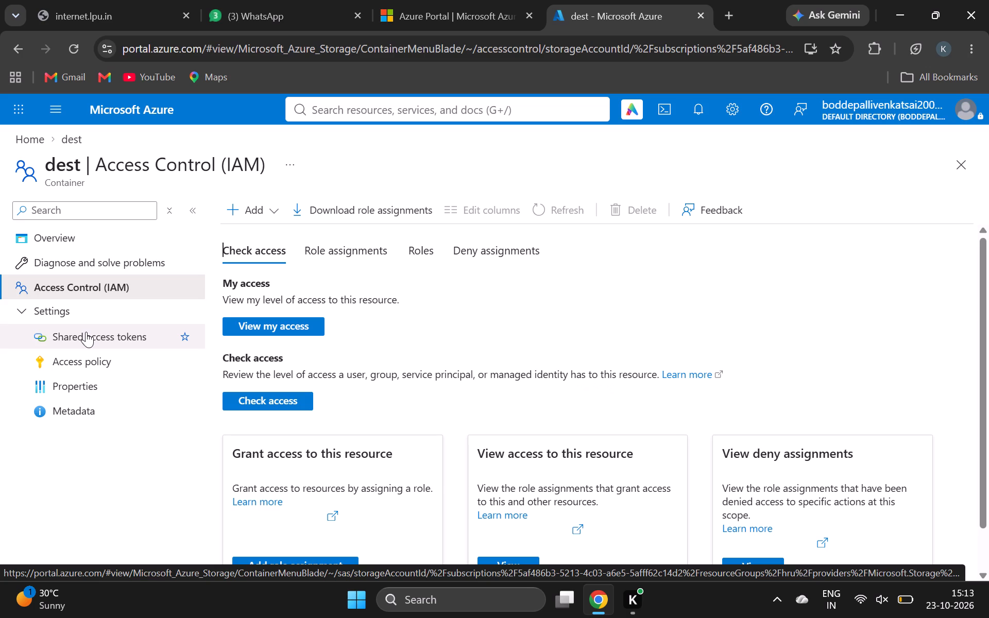
# Examine the common problem categories on the dest container's Diagnose and solve problems page.
pyautogui.click(119, 262)
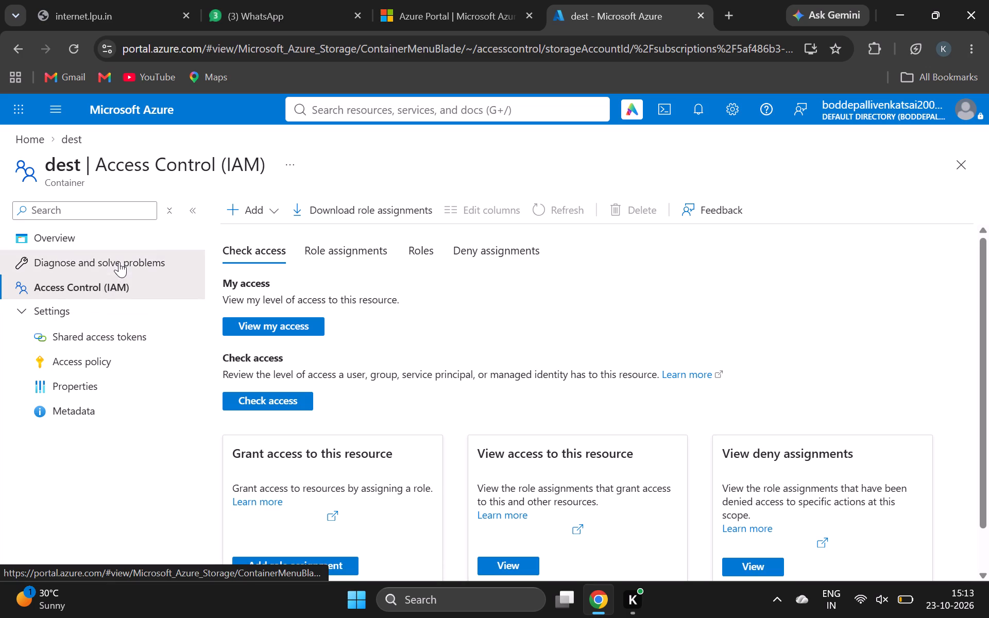
pyautogui.scroll(-3, 385, 407)
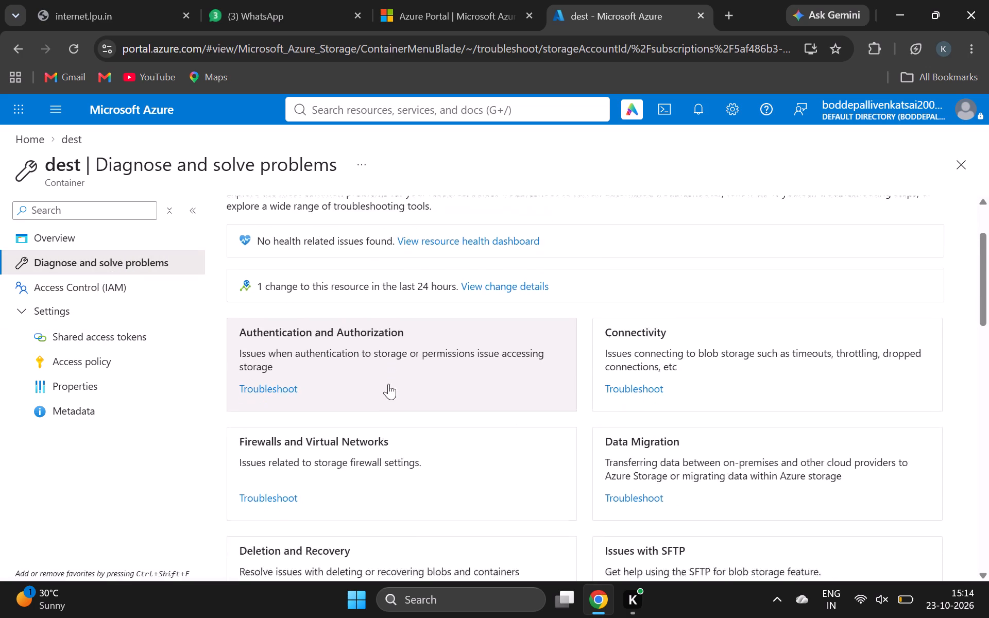
pyautogui.scroll(-11, 388, 384)
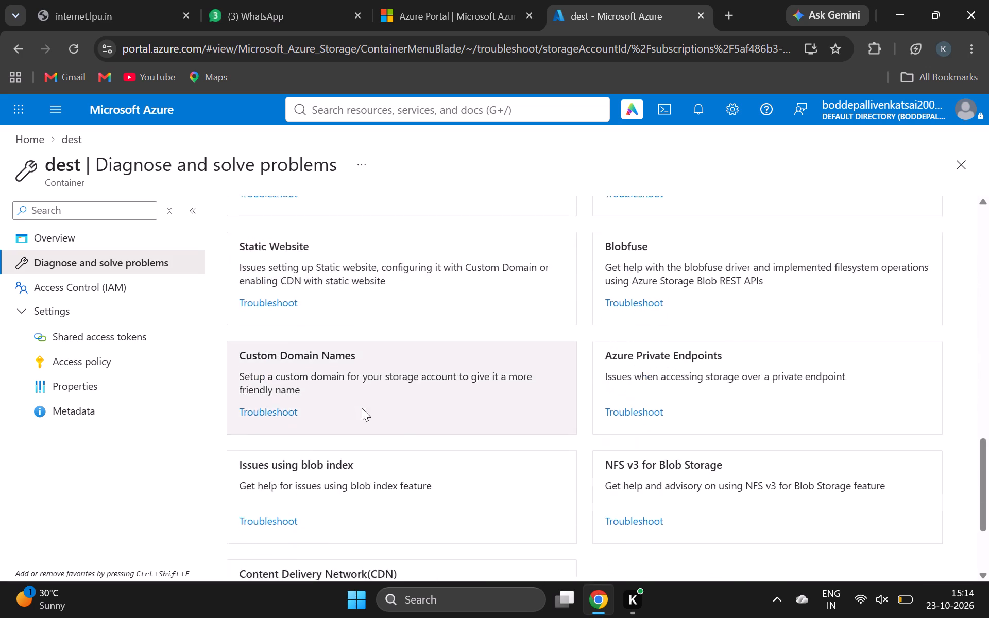
pyautogui.scroll(-5, 372, 396)
pyautogui.scroll(5, 381, 425)
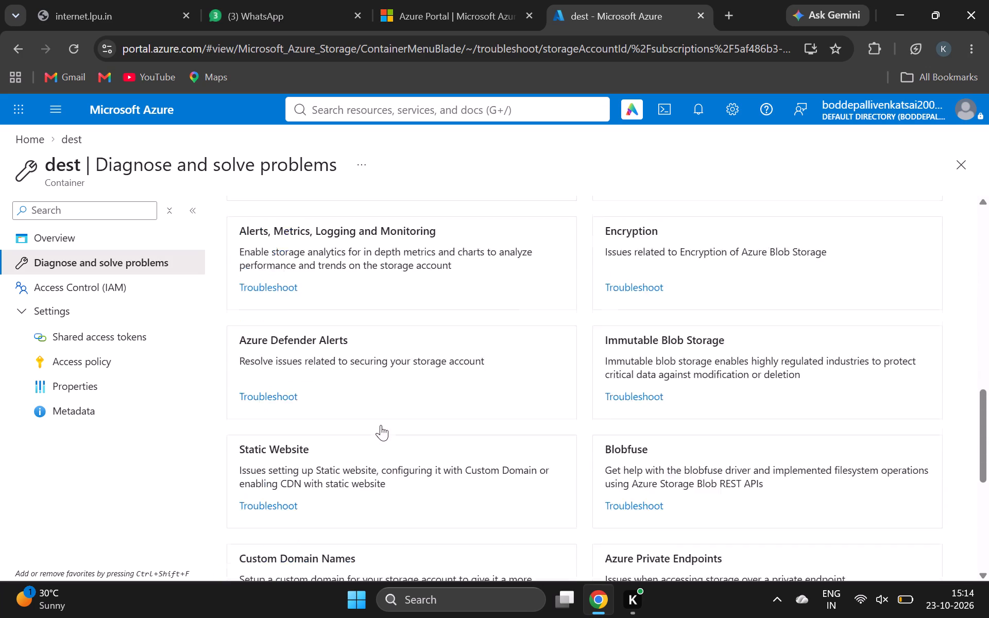
# Review the full list of common problem and troubleshooting categories on the dest container's Diagnose and solve problems page.
pyautogui.scroll(10, 381, 425)
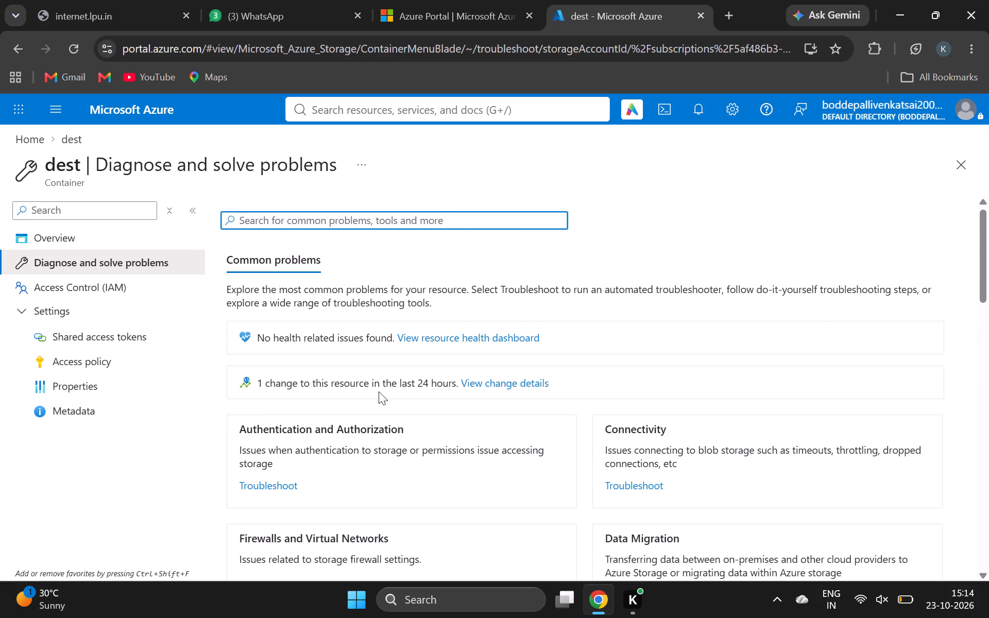
pyautogui.scroll(1, 379, 391)
pyautogui.scroll(-2, 411, 286)
pyautogui.scroll(-5, 371, 315)
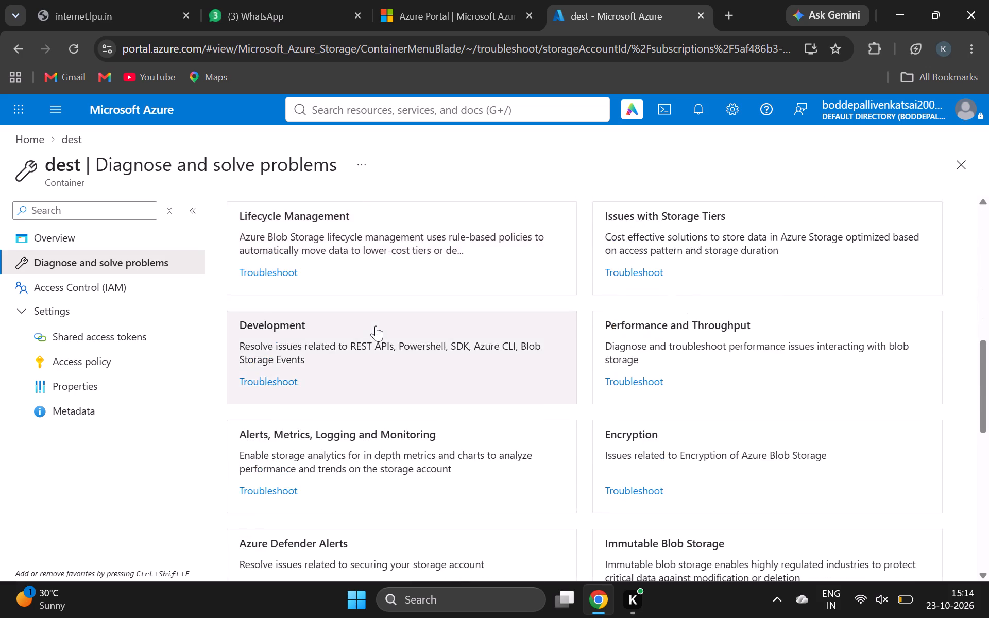
pyautogui.scroll(-6, 375, 325)
pyautogui.scroll(-1, 335, 356)
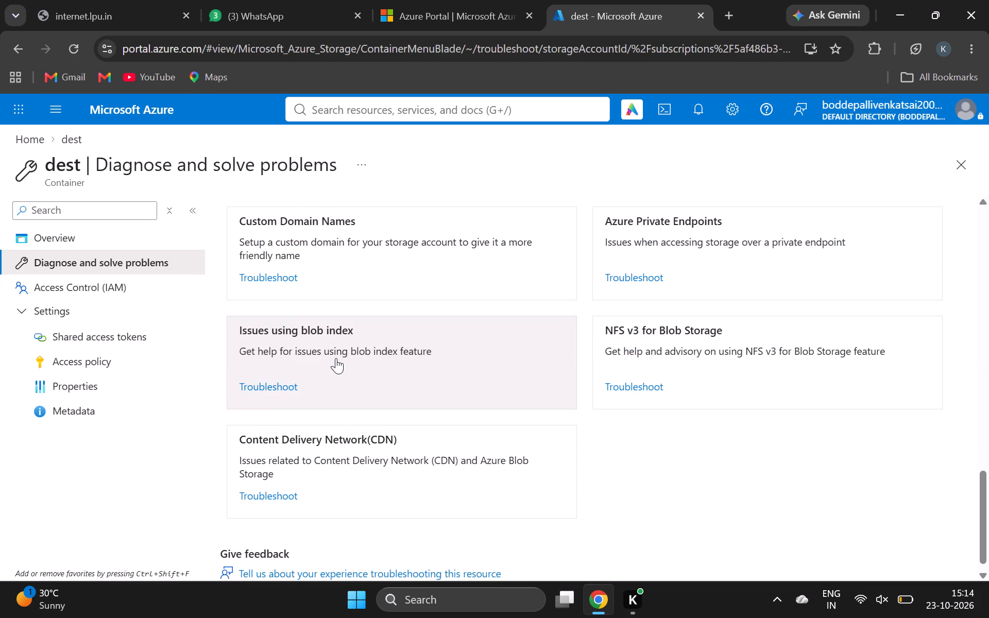
pyautogui.scroll(17, 331, 359)
pyautogui.scroll(-5, 347, 380)
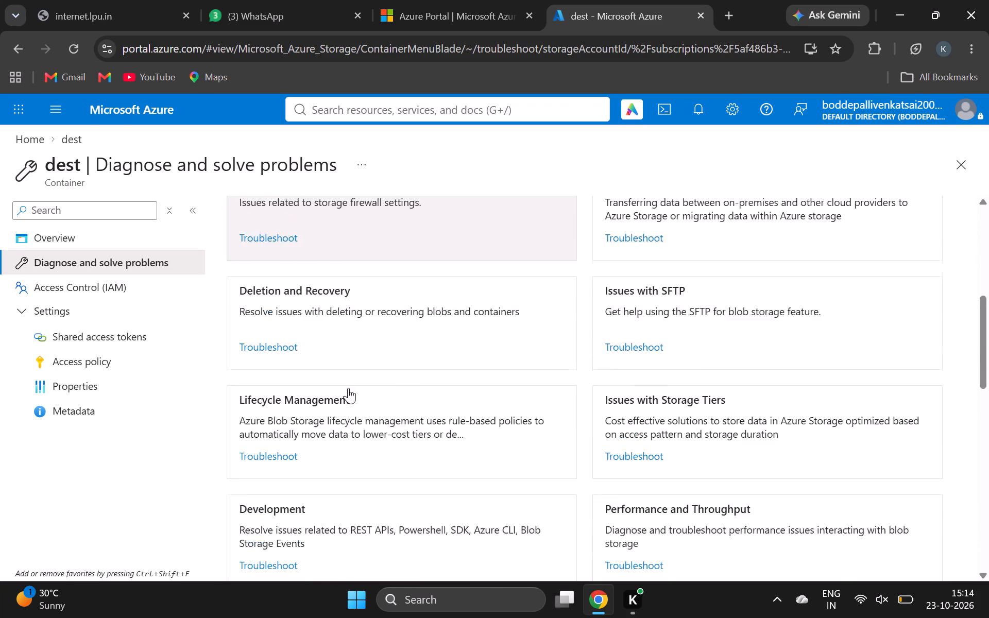
pyautogui.scroll(-10, 348, 388)
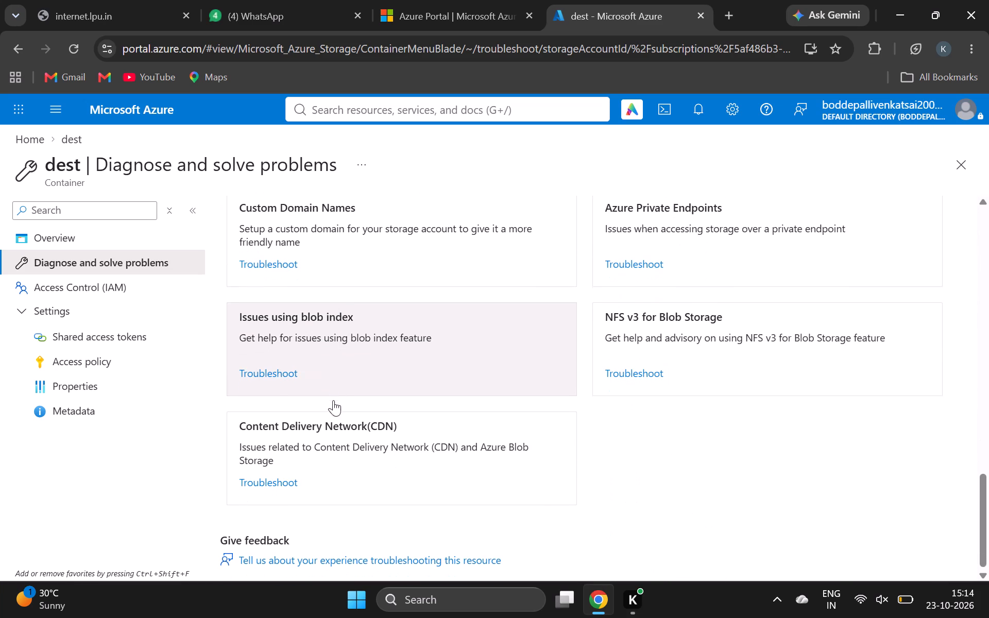
pyautogui.scroll(-4, 333, 401)
pyautogui.scroll(7, 333, 406)
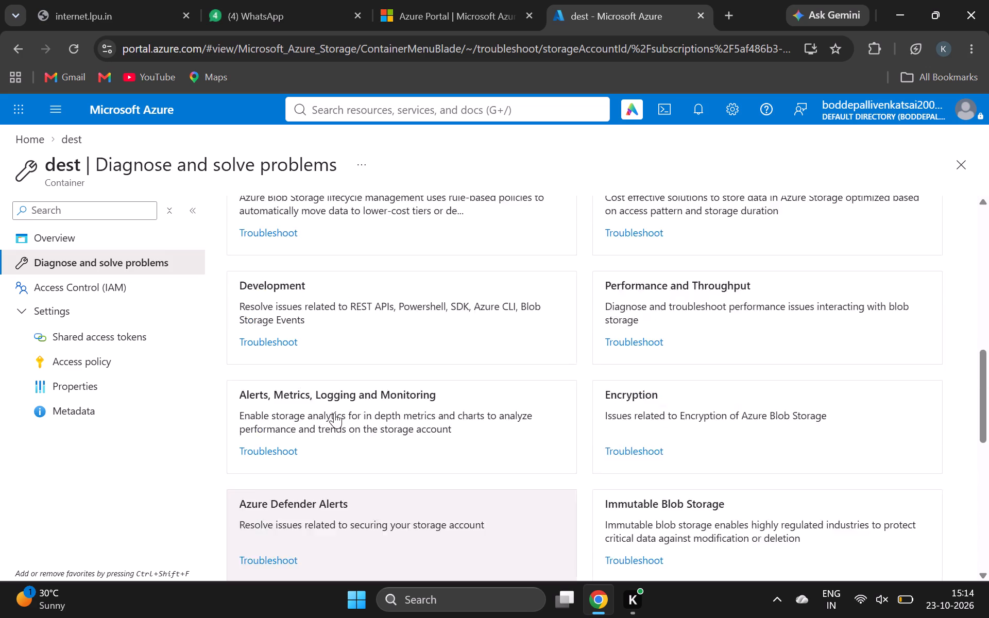
pyautogui.scroll(11, 334, 413)
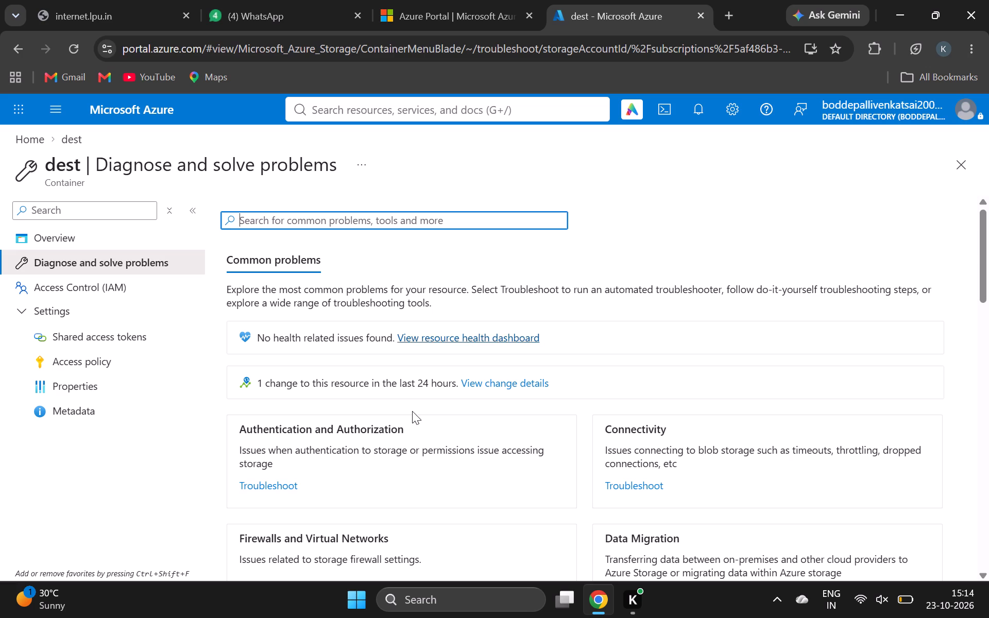
pyautogui.scroll(-6, 412, 405)
pyautogui.scroll(-5, 410, 471)
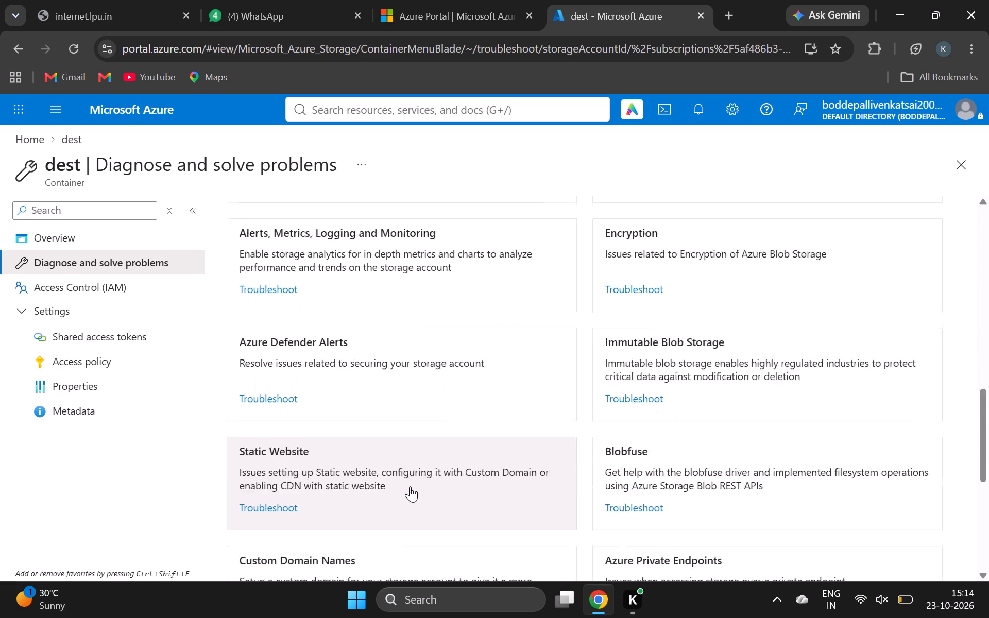
pyautogui.scroll(-6, 411, 486)
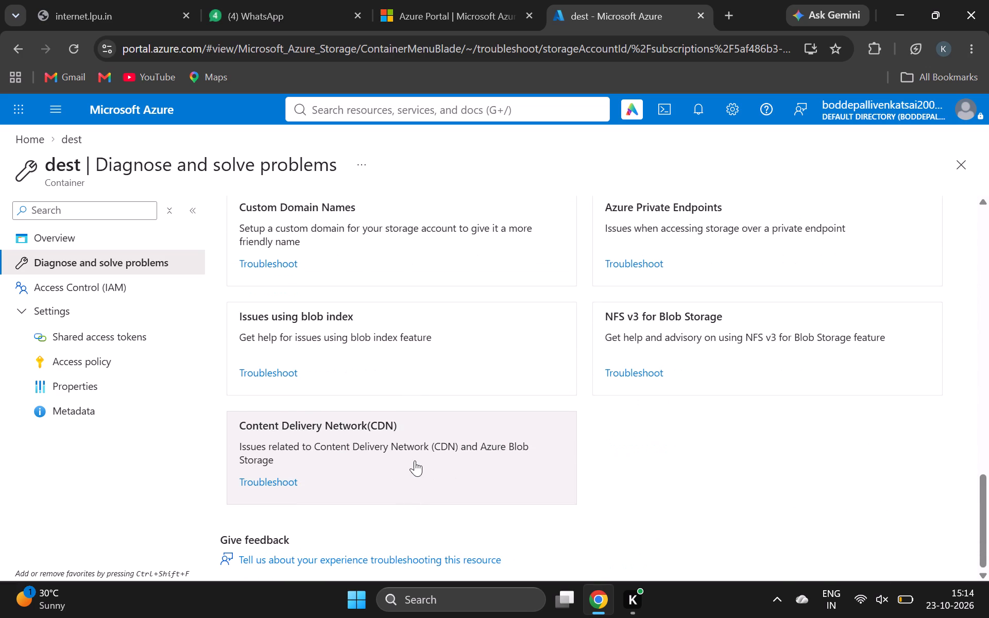
pyautogui.scroll(15, 415, 460)
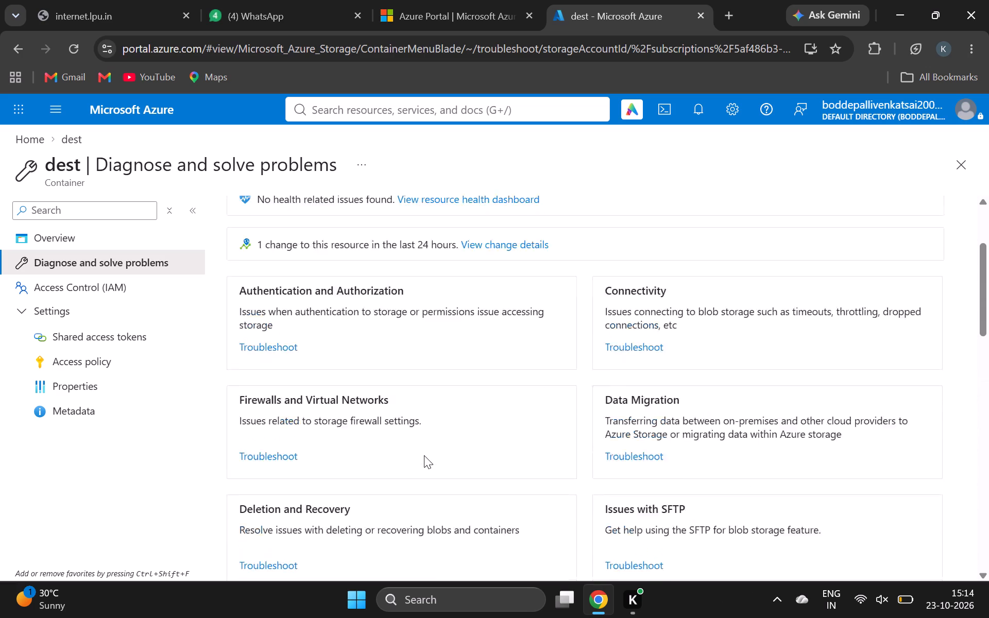
pyautogui.scroll(3, 423, 465)
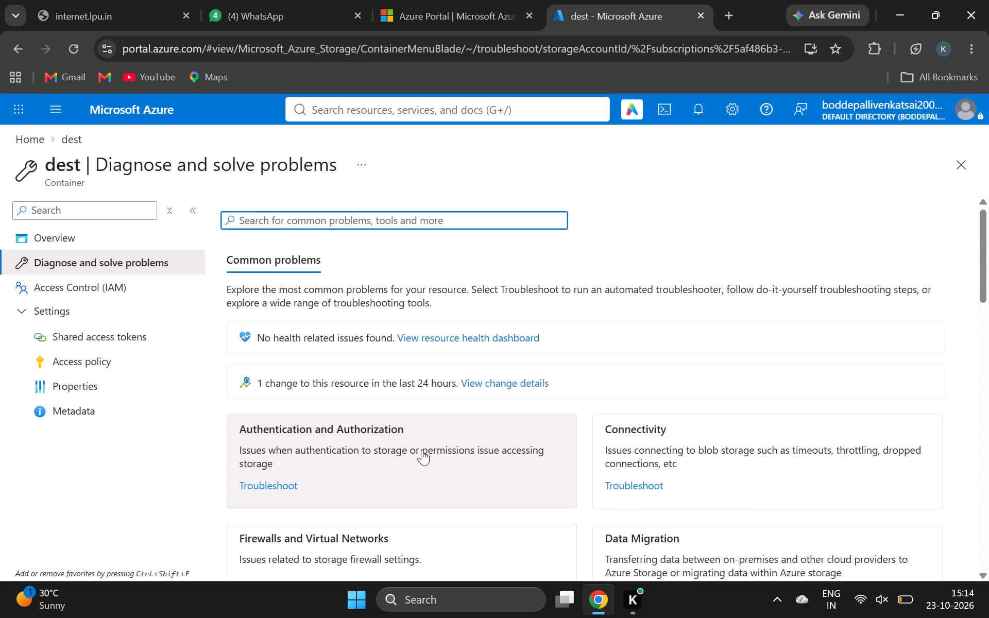